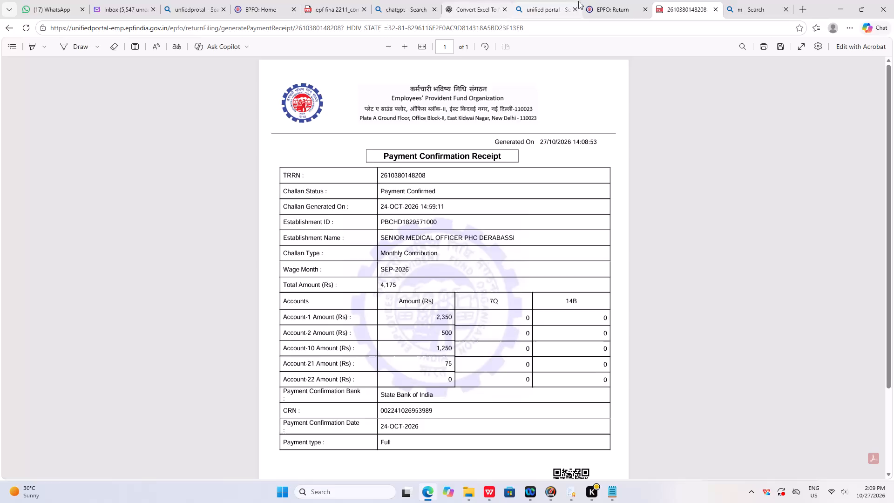
Return to the EPFO return tab and open the Return Filing Home Page from the payments section.
{"action": "left_click", "coordinate": [617, 9]}
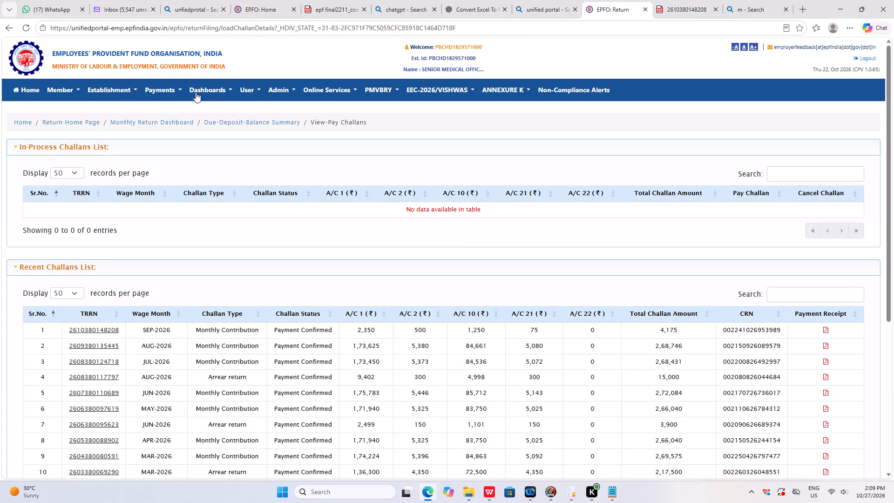
{"action": "left_click", "coordinate": [161, 85]}
{"action": "left_click", "coordinate": [164, 108]}
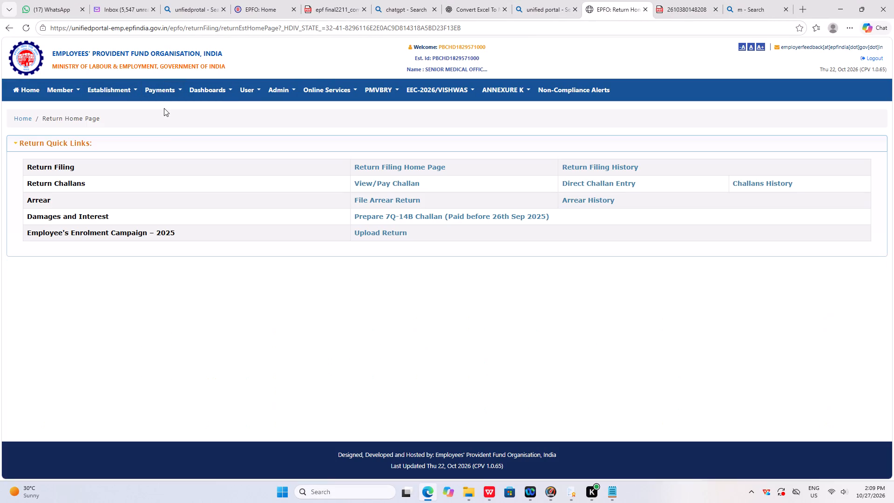
{"action": "left_click", "coordinate": [383, 163]}
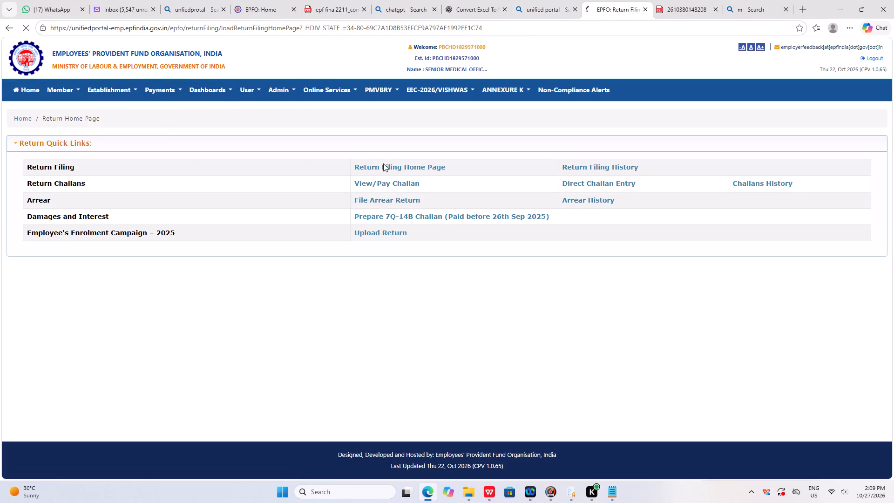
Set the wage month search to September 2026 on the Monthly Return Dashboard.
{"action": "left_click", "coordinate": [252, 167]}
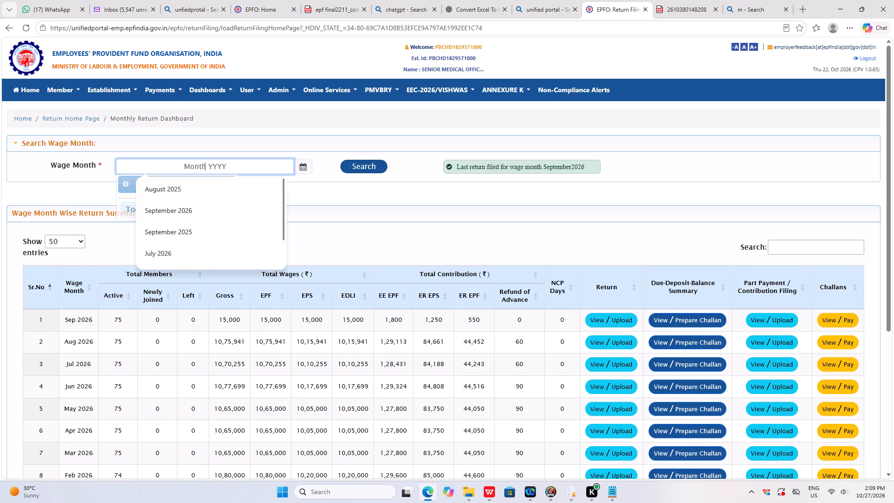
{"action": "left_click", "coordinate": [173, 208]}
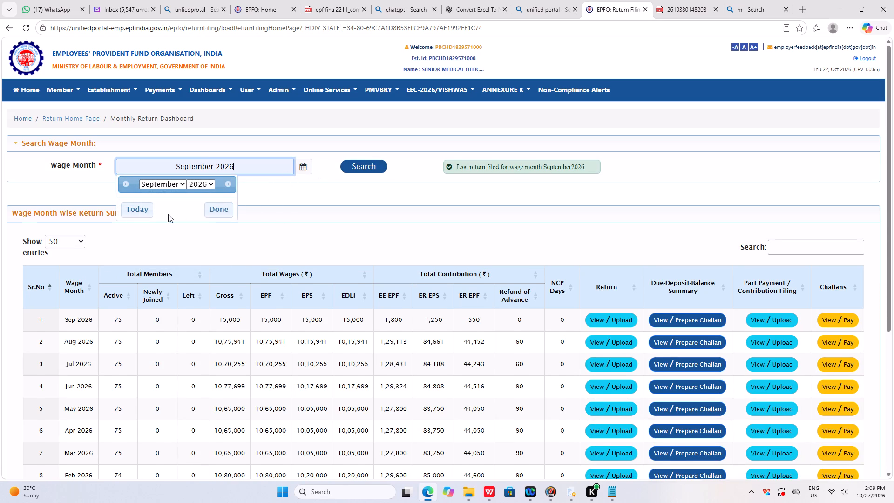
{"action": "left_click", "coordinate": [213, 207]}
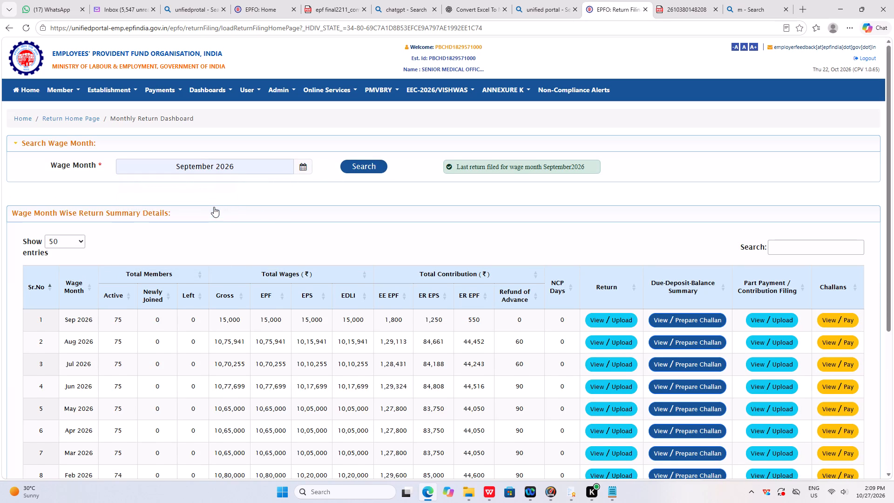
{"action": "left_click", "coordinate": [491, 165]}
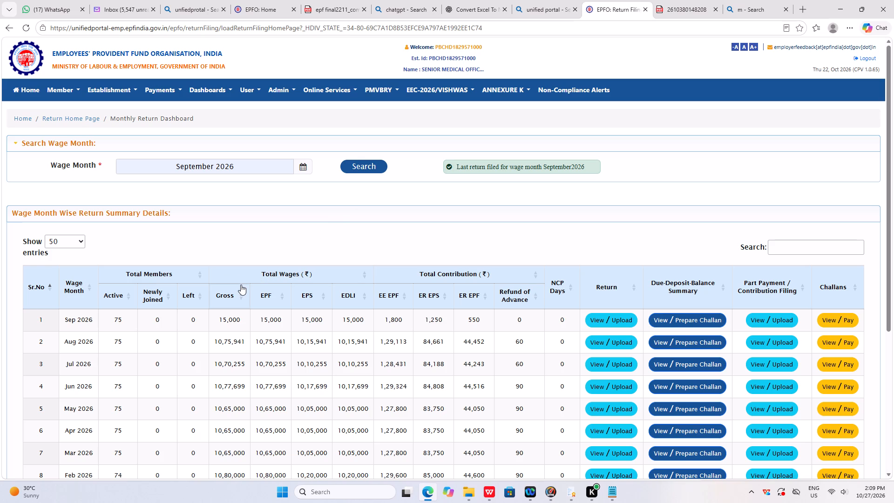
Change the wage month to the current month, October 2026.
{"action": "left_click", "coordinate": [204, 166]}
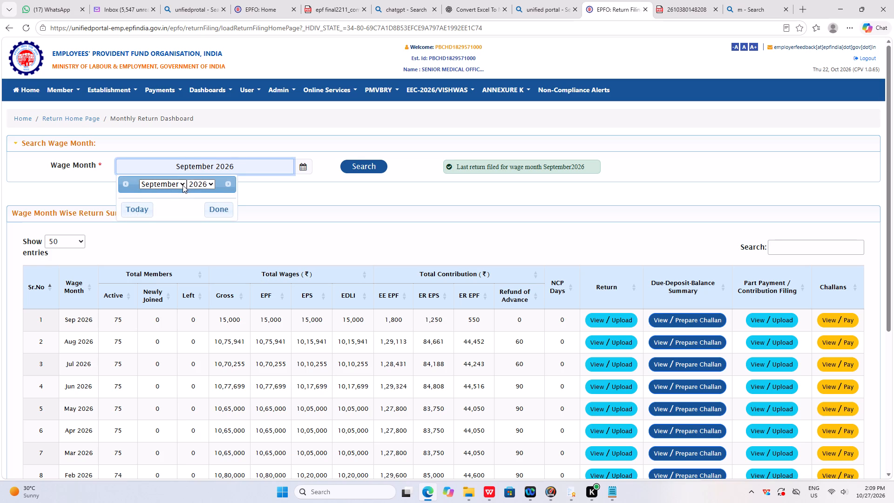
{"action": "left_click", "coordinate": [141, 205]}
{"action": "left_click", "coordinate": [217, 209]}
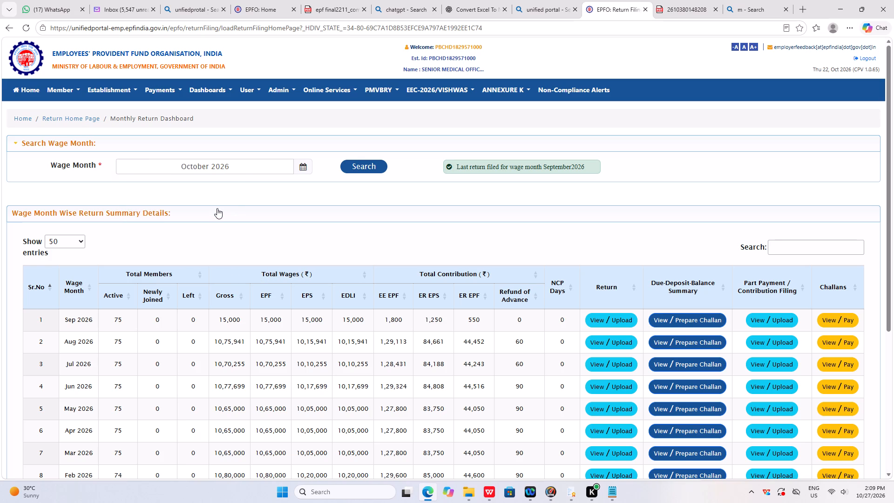
Set the wage month to September 2026 and search the monthly return summary for it.
{"action": "left_click", "coordinate": [301, 166]}
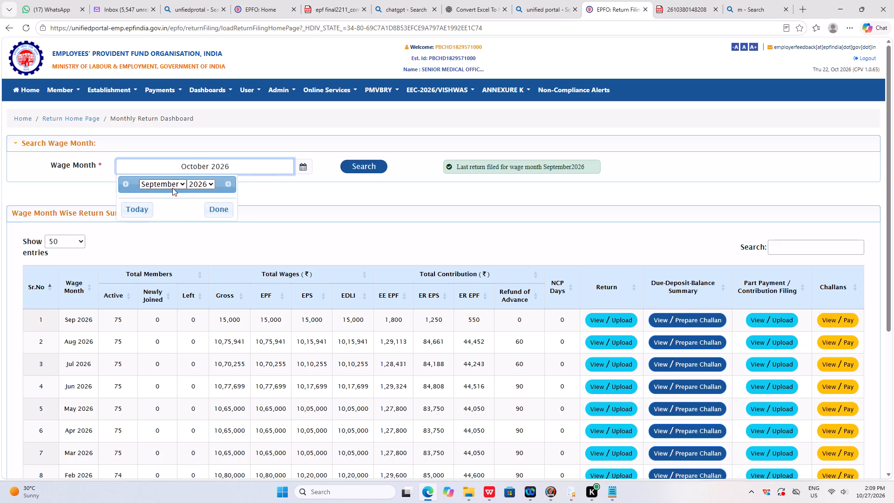
{"action": "left_click", "coordinate": [170, 185]}
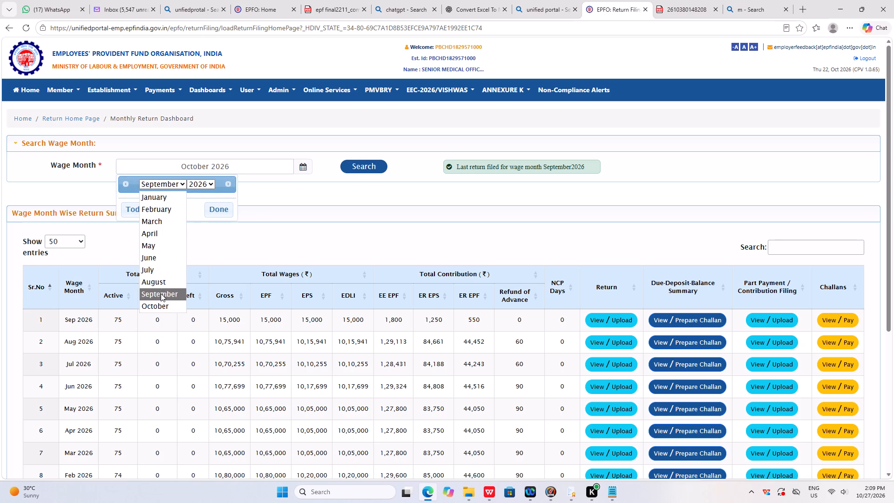
{"action": "left_click", "coordinate": [161, 293]}
{"action": "left_click", "coordinate": [220, 206]}
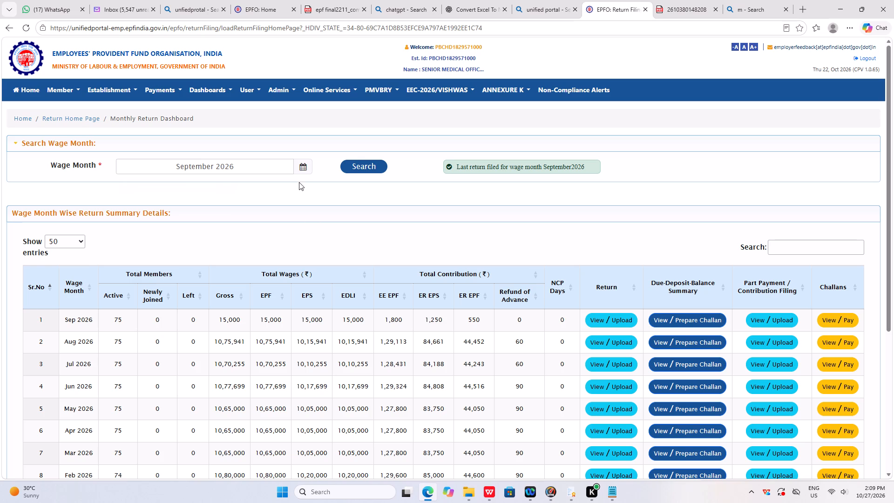
{"action": "left_click", "coordinate": [301, 165]}
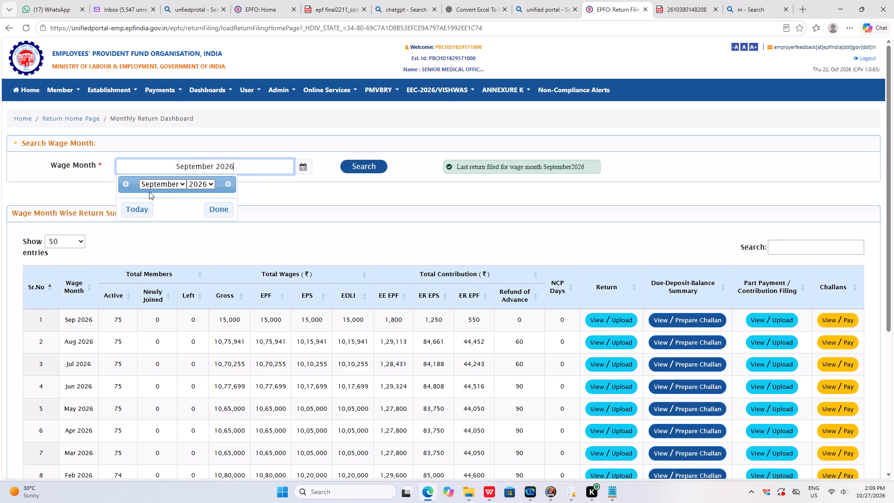
{"action": "left_click", "coordinate": [125, 184]}
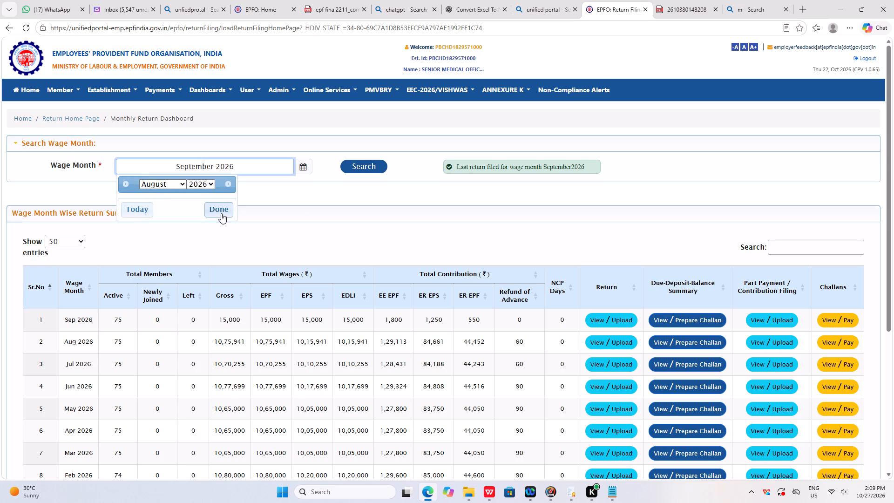
{"action": "left_click", "coordinate": [182, 184]}
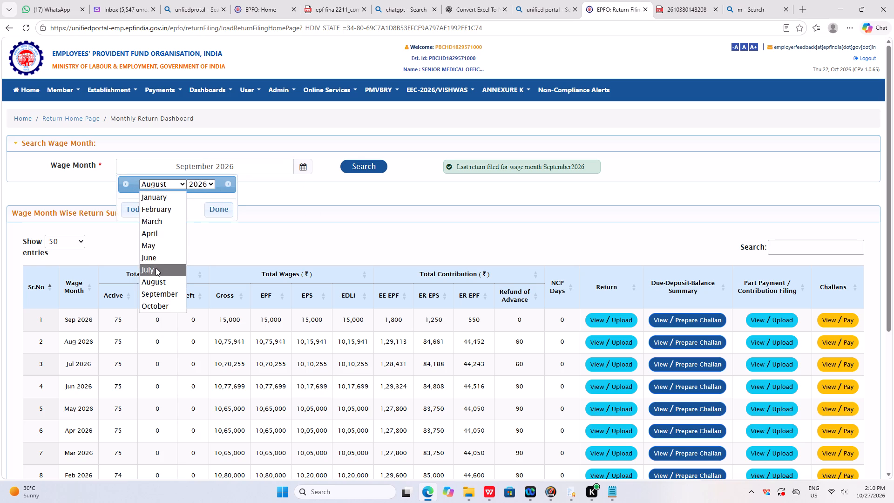
{"action": "left_click", "coordinate": [158, 294]}
{"action": "left_click", "coordinate": [224, 209]}
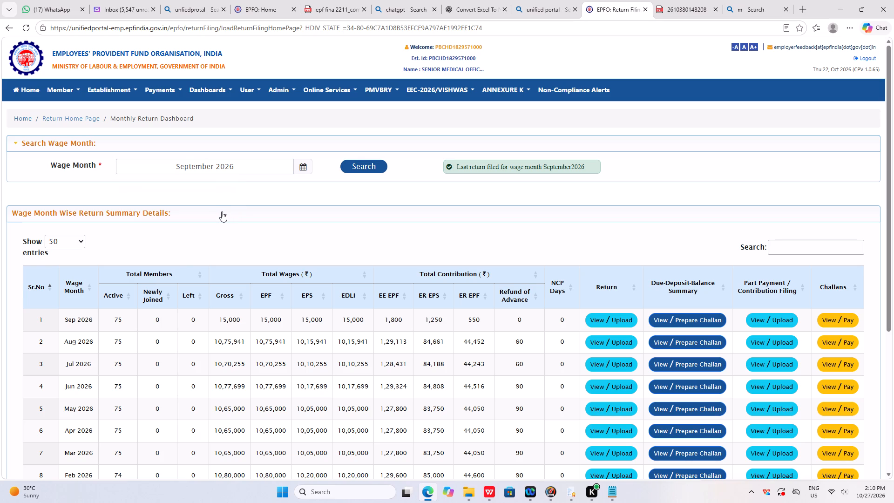
{"action": "left_click", "coordinate": [372, 168]}
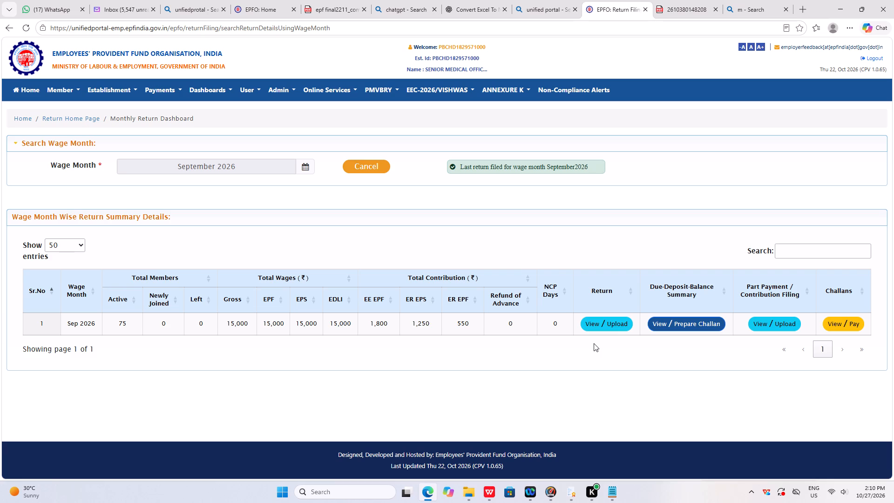
View the challans for the Sep 2026 return and open the payment confirmation receipt of the SEP-2026 monthly contribution challan.
{"action": "left_click", "coordinate": [846, 324]}
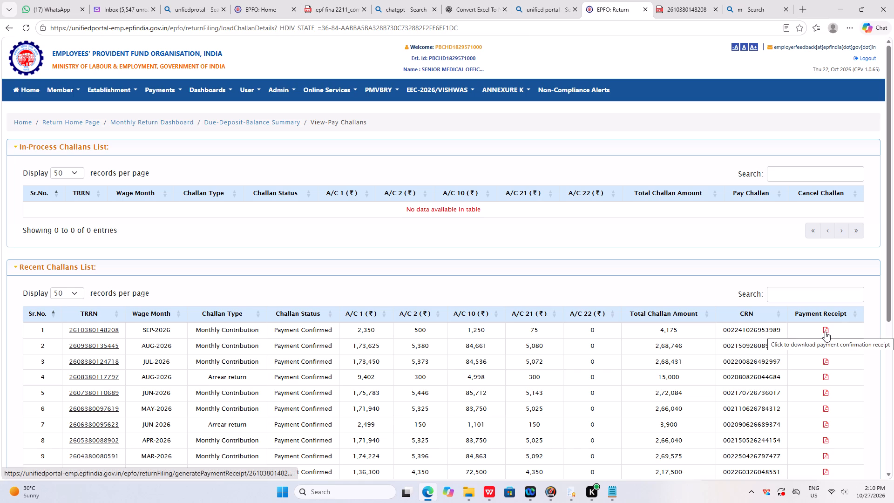
{"action": "left_click", "coordinate": [825, 332]}
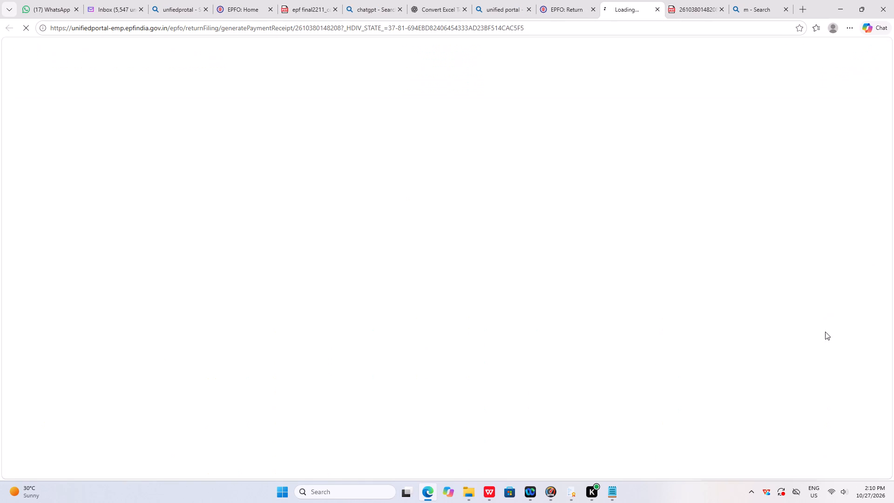
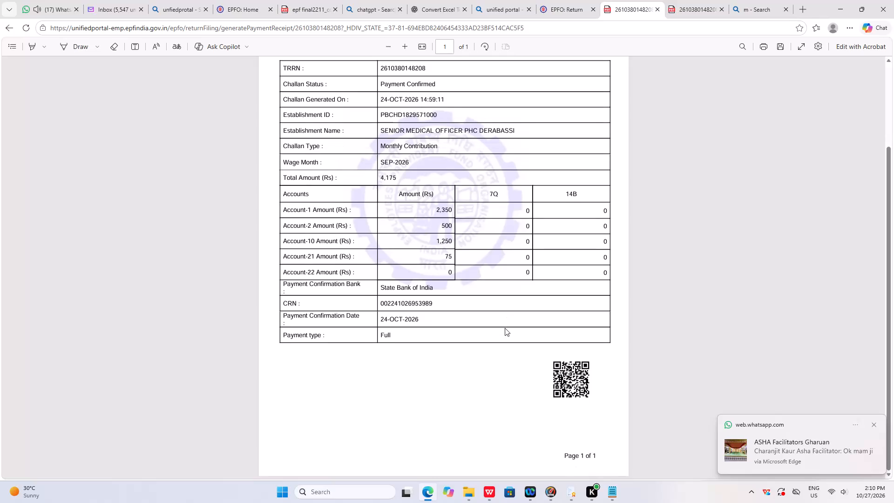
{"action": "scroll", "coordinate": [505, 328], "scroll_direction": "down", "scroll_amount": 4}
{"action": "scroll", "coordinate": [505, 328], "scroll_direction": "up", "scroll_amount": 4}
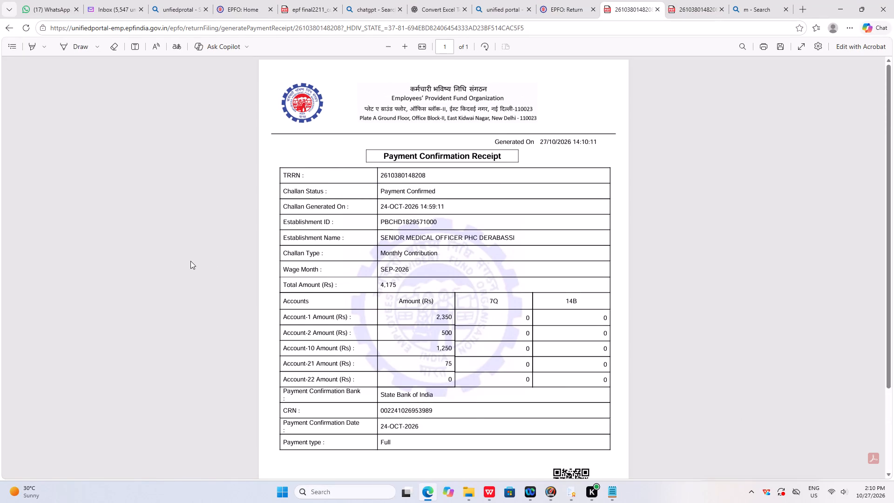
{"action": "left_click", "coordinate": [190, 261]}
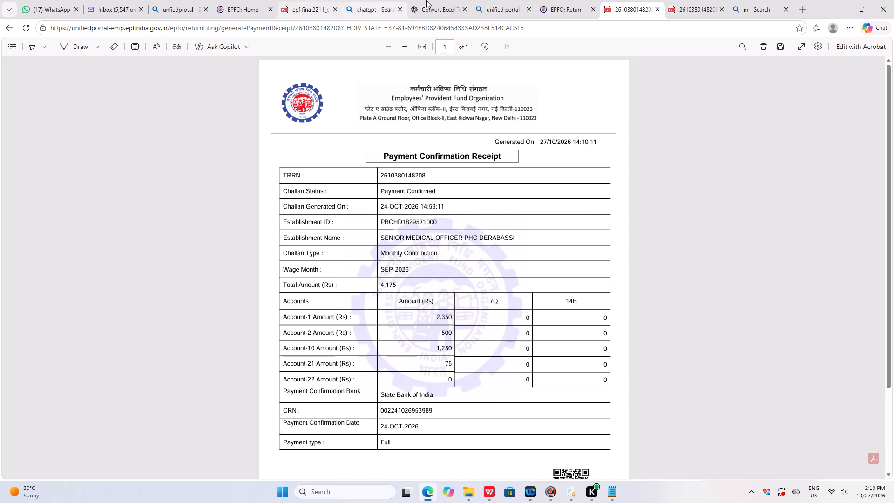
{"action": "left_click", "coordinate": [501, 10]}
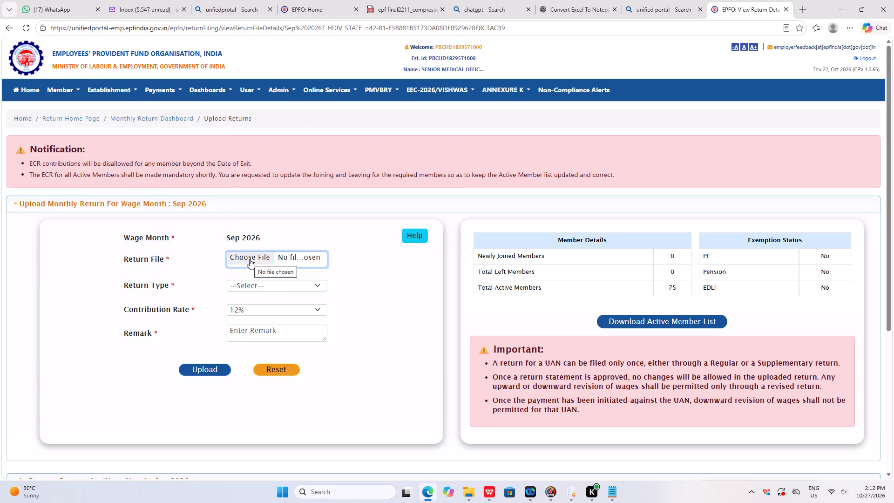
Choose epf3000.txt from the Desktop as the return file for Sep 2026.
{"action": "left_click", "coordinate": [250, 259]}
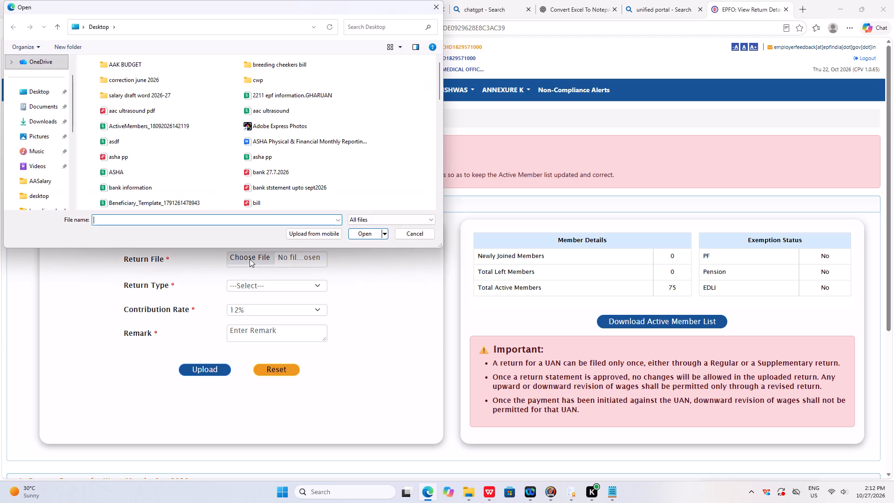
{"action": "key", "text": "e"}
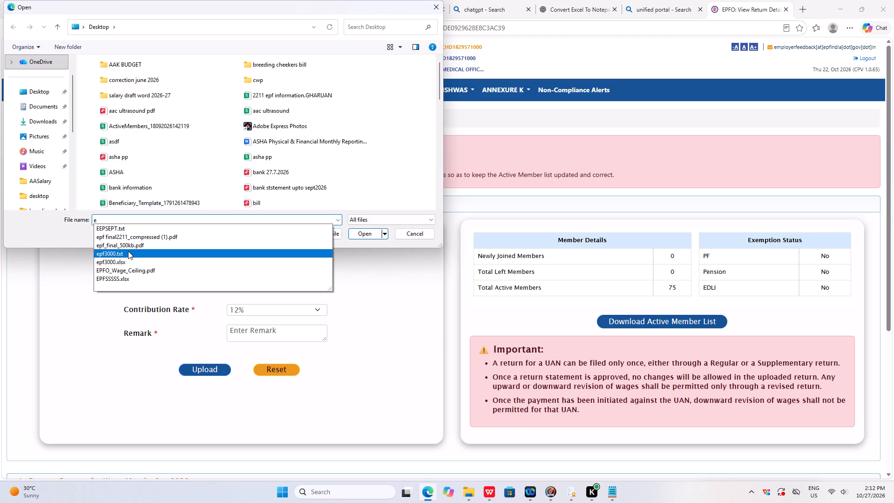
{"action": "left_click", "coordinate": [124, 253]}
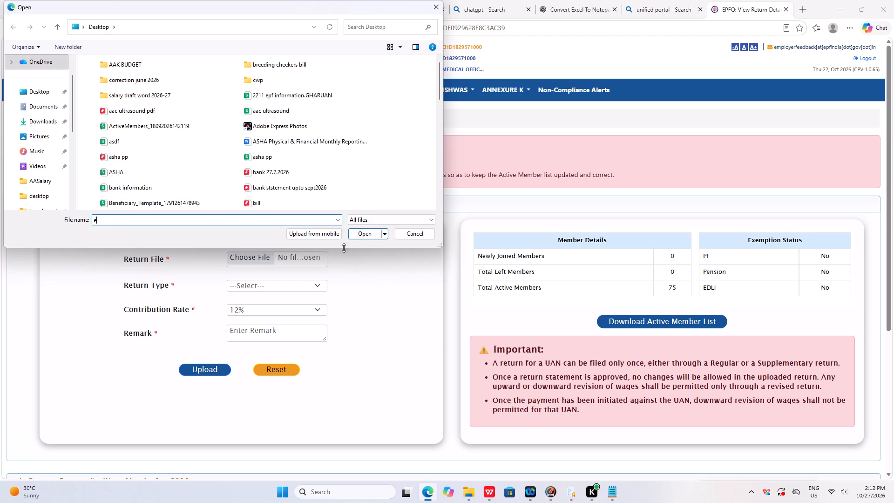
{"action": "left_click", "coordinate": [365, 233]}
Upload the selected return file as a Revised Return with the remark "EPF SEPT 2026".
{"action": "left_click", "coordinate": [264, 284]}
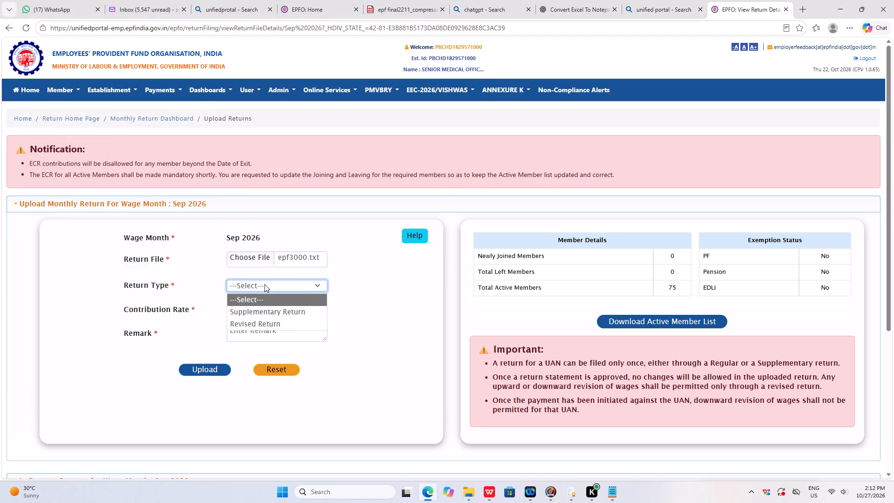
{"action": "left_click", "coordinate": [271, 322]}
{"action": "left_click", "coordinate": [253, 328]}
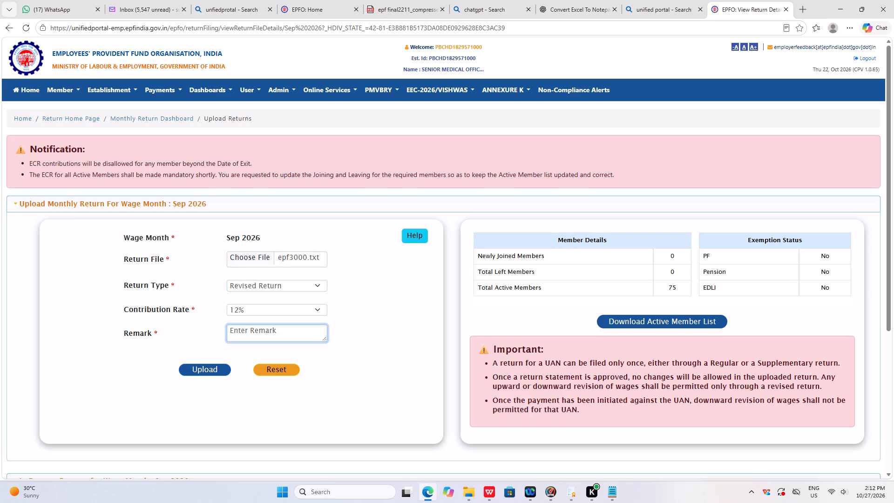
{"action": "type", "text": "ep"}
{"action": "key", "text": "BackSpace"}
{"action": "key", "text": "BackSpace"}
{"action": "key", "text": "BackSpace"}
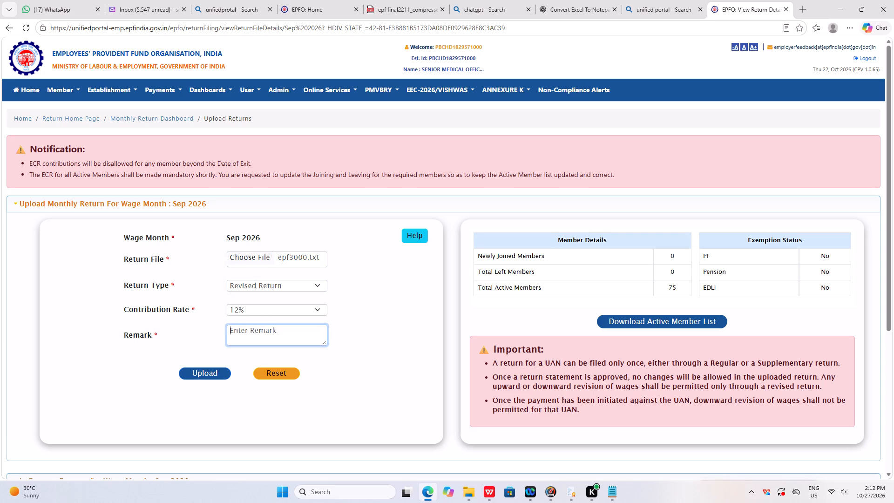
{"action": "type", "text": "EPF"}
{"action": "key", "text": "space"}
{"action": "type", "text": "SE"}
{"action": "type", "text": "PT 2026"}
{"action": "left_click", "coordinate": [201, 371]}
{"action": "left_click", "coordinate": [498, 117]}
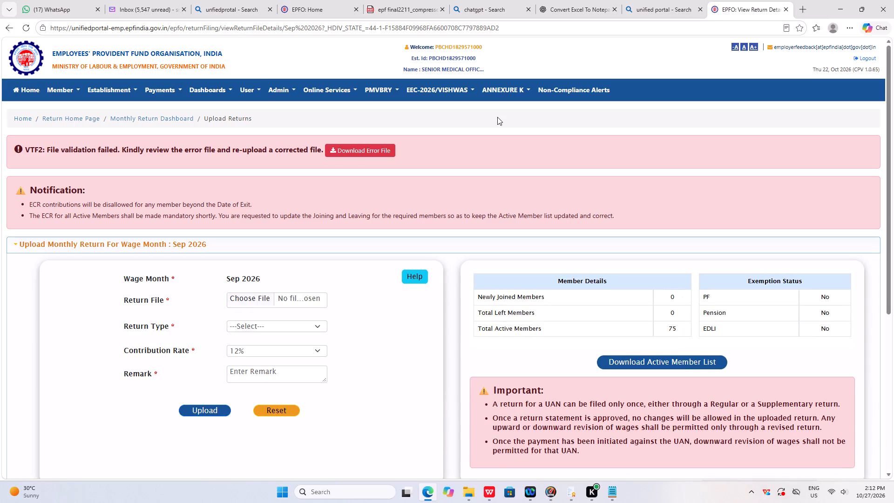
Download the error file of the in-process Revised return for Sep 2026 and open it to read the validation errors.
{"action": "scroll", "coordinate": [398, 367], "scroll_direction": "down", "scroll_amount": 3}
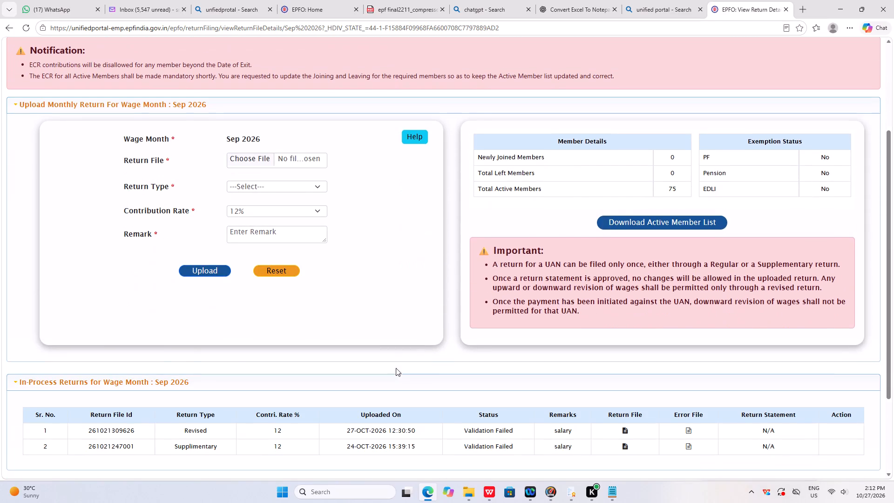
{"action": "left_click", "coordinate": [688, 431]}
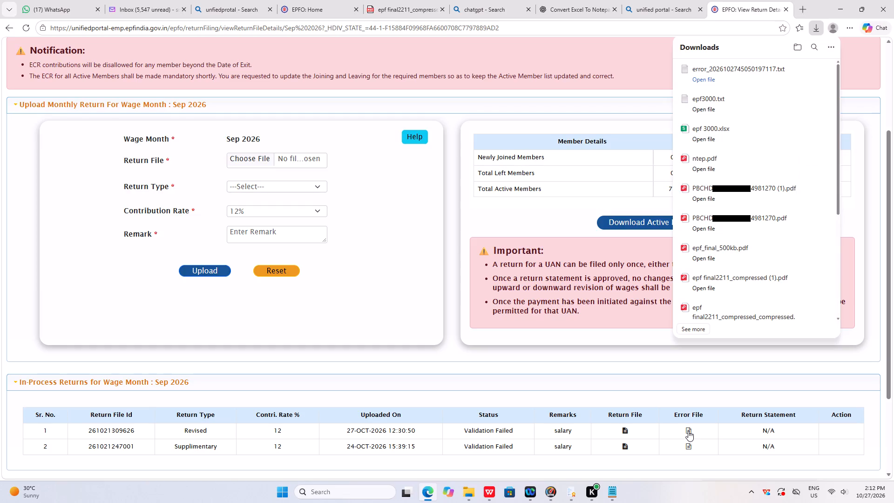
{"action": "left_click", "coordinate": [718, 74]}
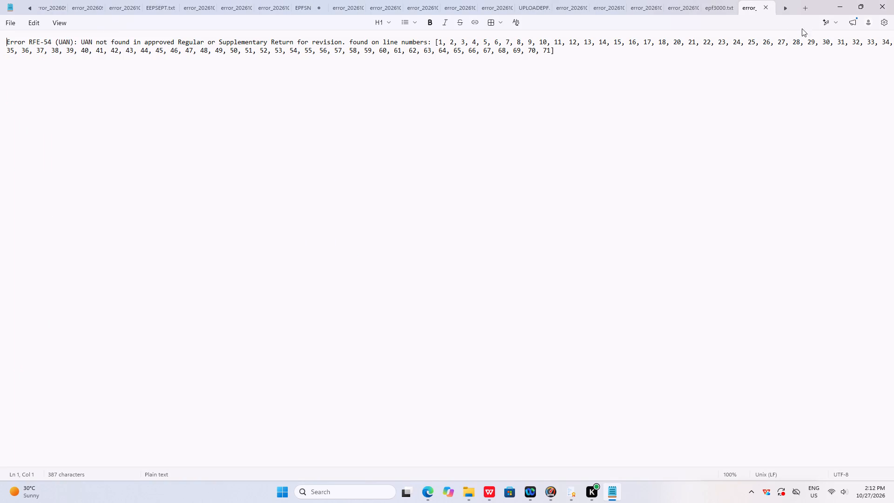
{"action": "left_click", "coordinate": [887, 6]}
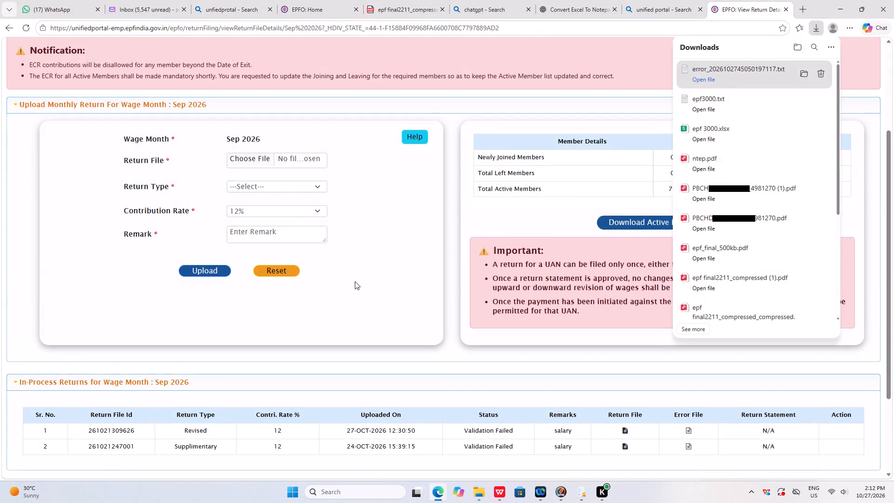
{"action": "left_click", "coordinate": [355, 281]}
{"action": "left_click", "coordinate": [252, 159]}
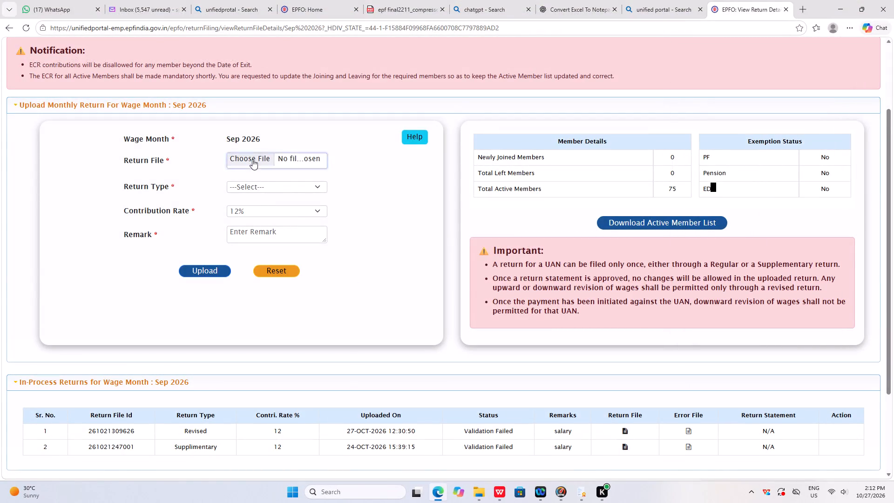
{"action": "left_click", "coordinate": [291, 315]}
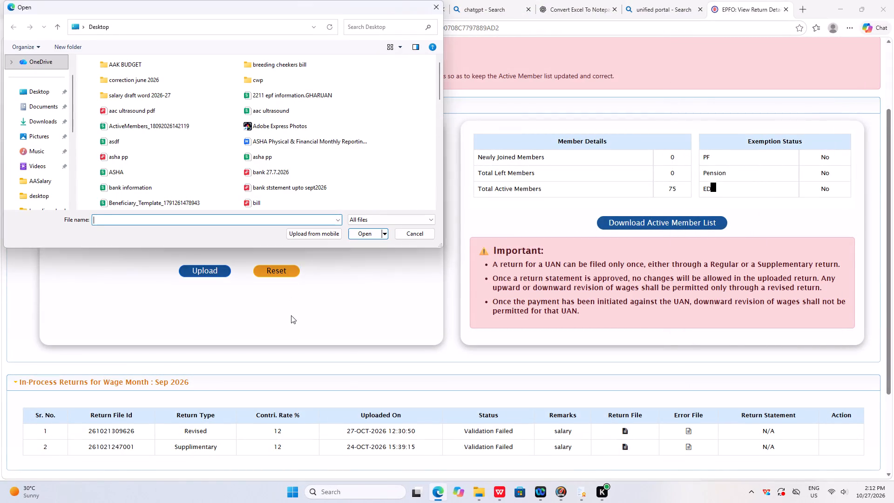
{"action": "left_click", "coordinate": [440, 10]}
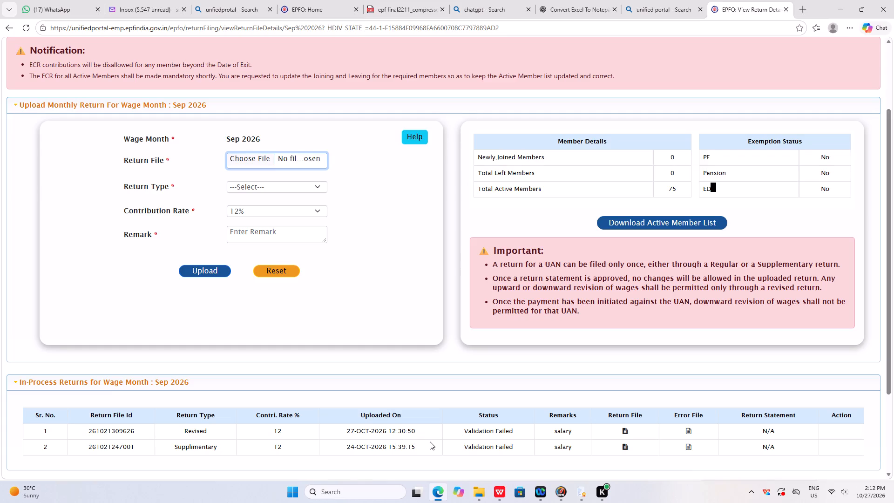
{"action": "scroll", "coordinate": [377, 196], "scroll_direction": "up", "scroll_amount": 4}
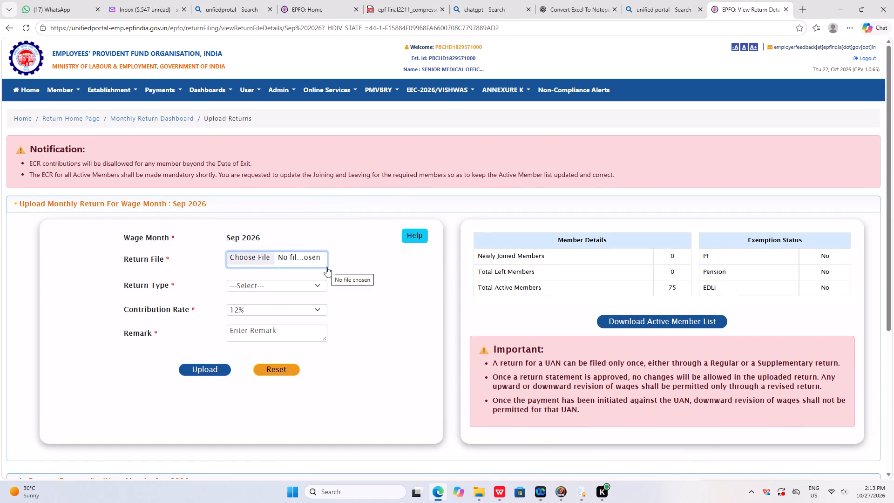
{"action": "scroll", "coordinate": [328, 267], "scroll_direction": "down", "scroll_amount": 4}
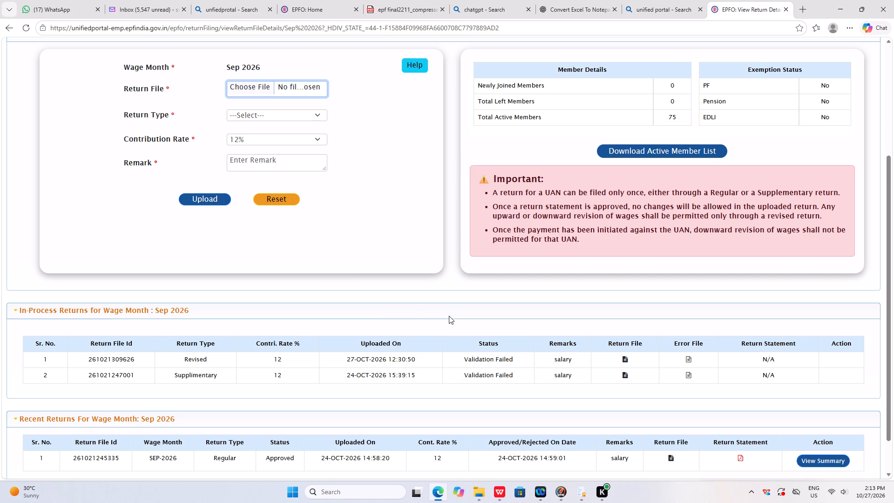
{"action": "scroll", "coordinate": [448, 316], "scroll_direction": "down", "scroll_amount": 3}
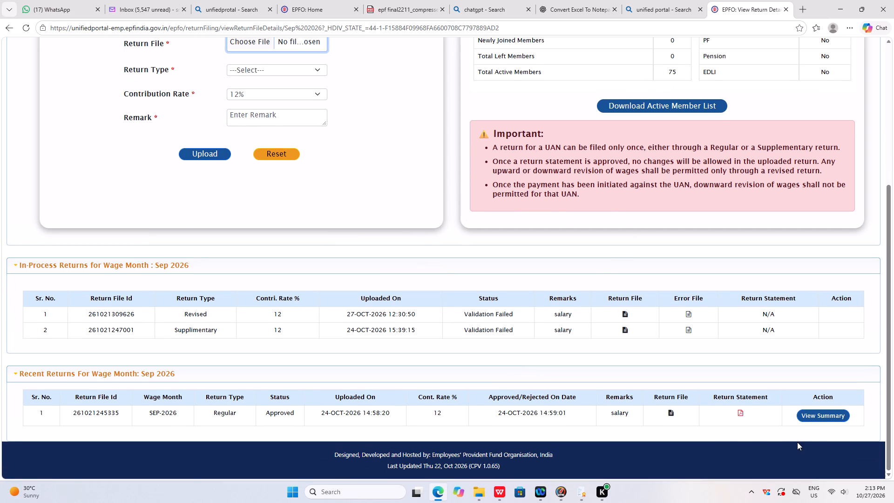
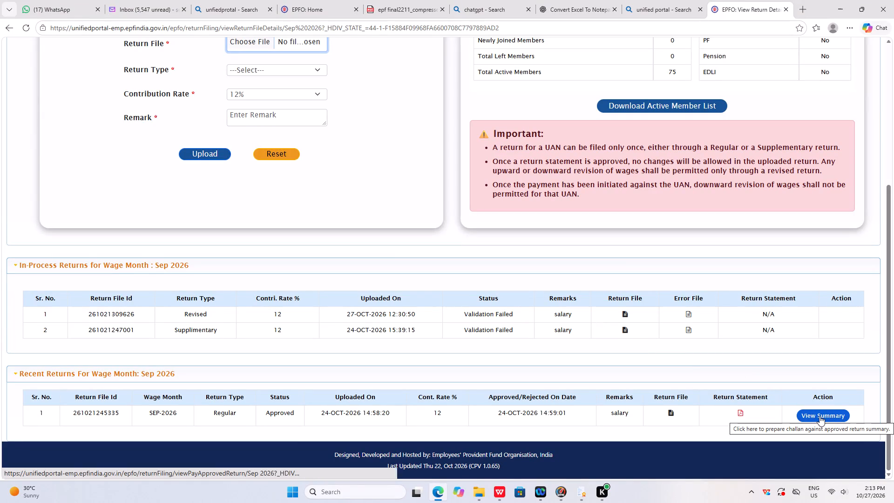
Open the summary of the approved Regular return for Sep 2026 and review its wage, contribution and account-wise figures.
{"action": "left_click", "coordinate": [819, 416]}
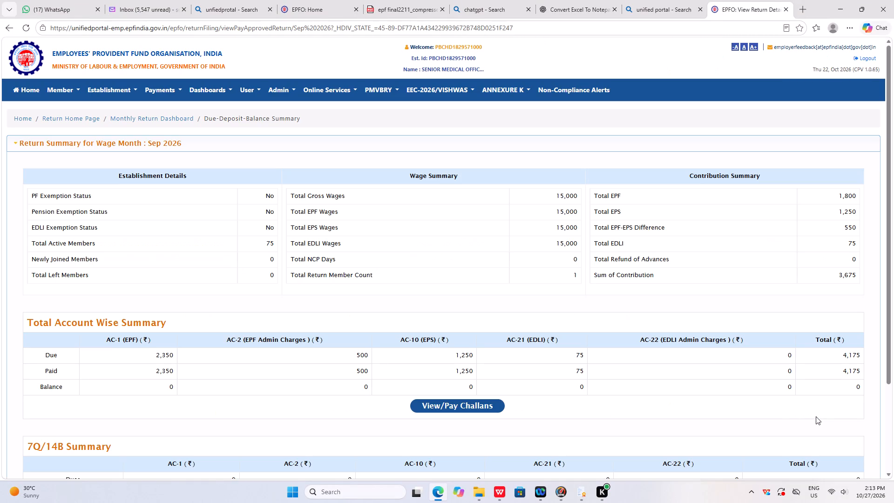
{"action": "scroll", "coordinate": [649, 381], "scroll_direction": "down", "scroll_amount": 3}
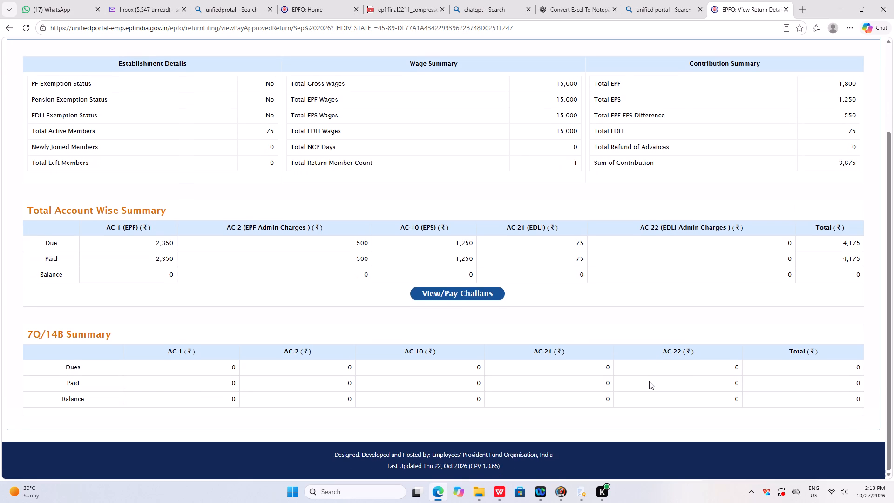
{"action": "scroll", "coordinate": [649, 381], "scroll_direction": "up", "scroll_amount": 6}
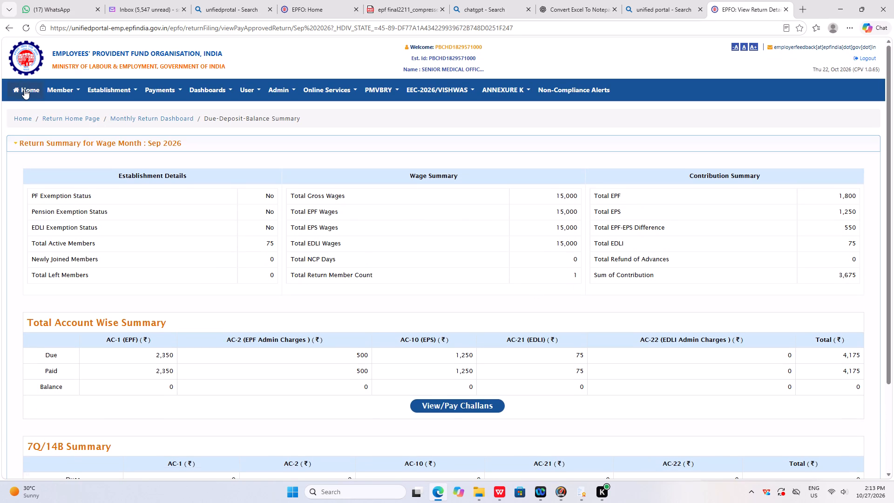
Go back through the portal home page to the monthly return dashboard and examine the Due-Deposit-Balance Summary for Sep 2026.
{"action": "left_click", "coordinate": [26, 89]}
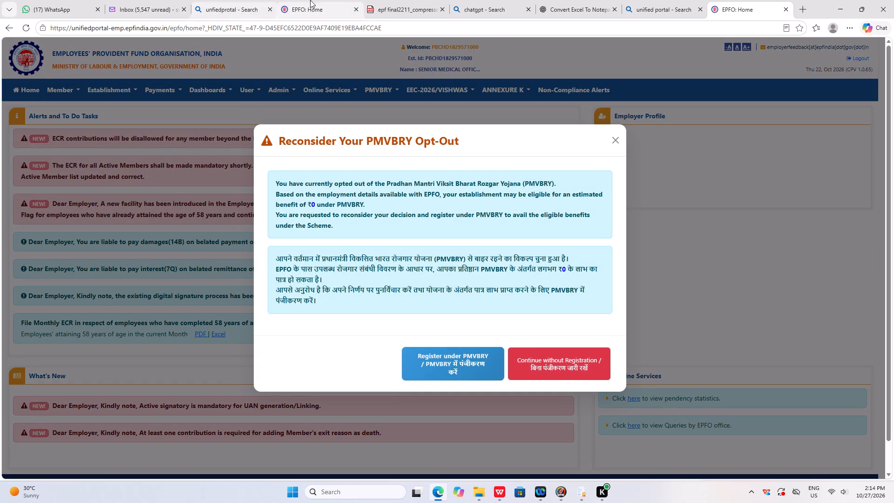
{"action": "left_click", "coordinate": [617, 138]}
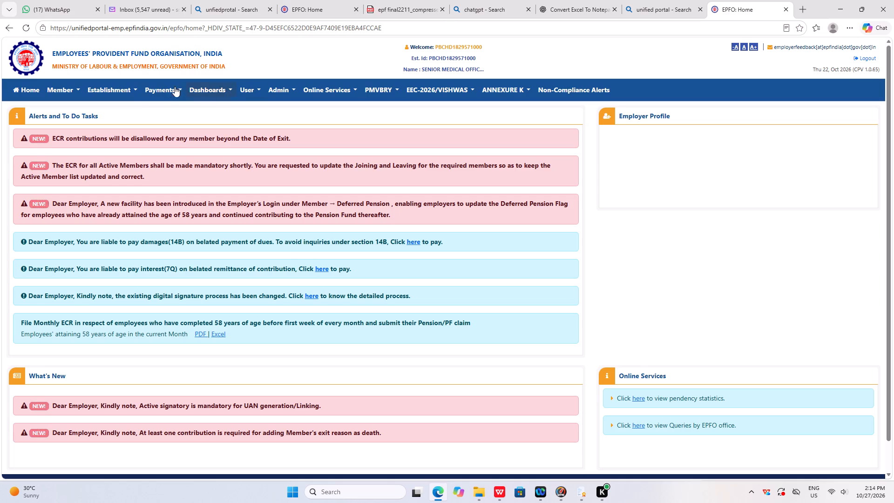
{"action": "left_click", "coordinate": [166, 89]}
{"action": "left_click", "coordinate": [170, 109]}
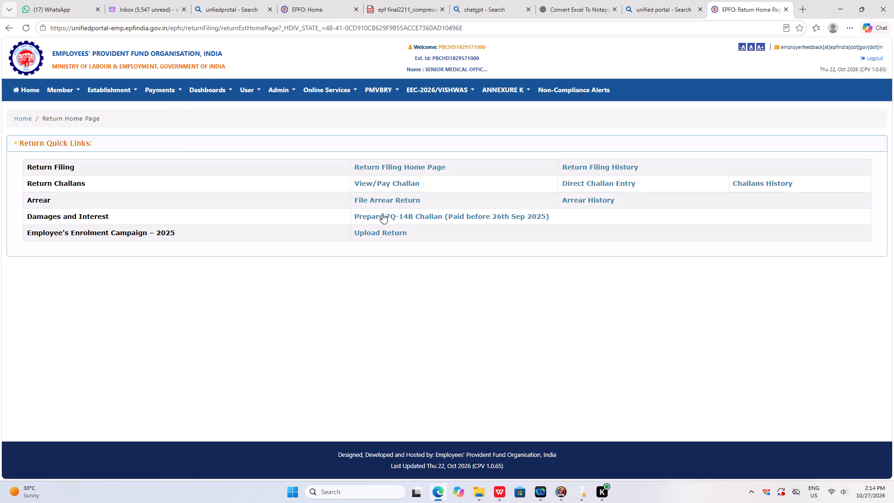
{"action": "left_click", "coordinate": [386, 166]}
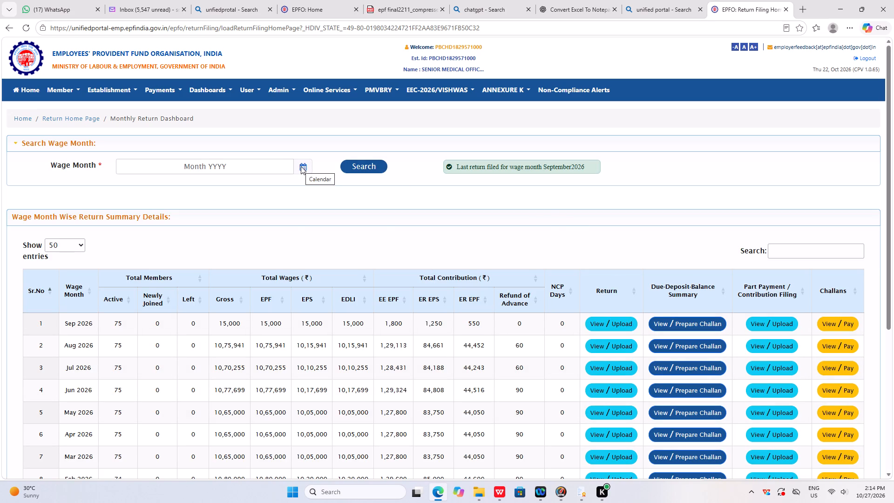
{"action": "left_click", "coordinate": [684, 323]}
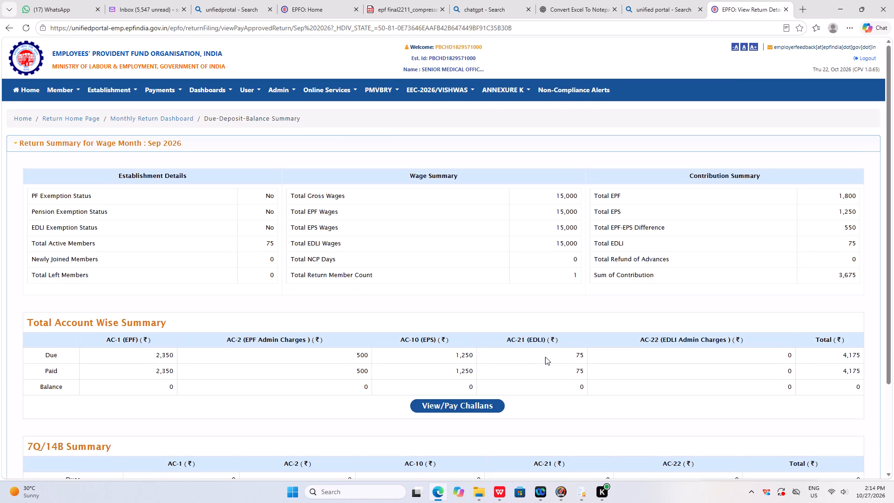
{"action": "scroll", "coordinate": [545, 357], "scroll_direction": "down", "scroll_amount": 8}
{"action": "scroll", "coordinate": [547, 360], "scroll_direction": "up", "scroll_amount": 4}
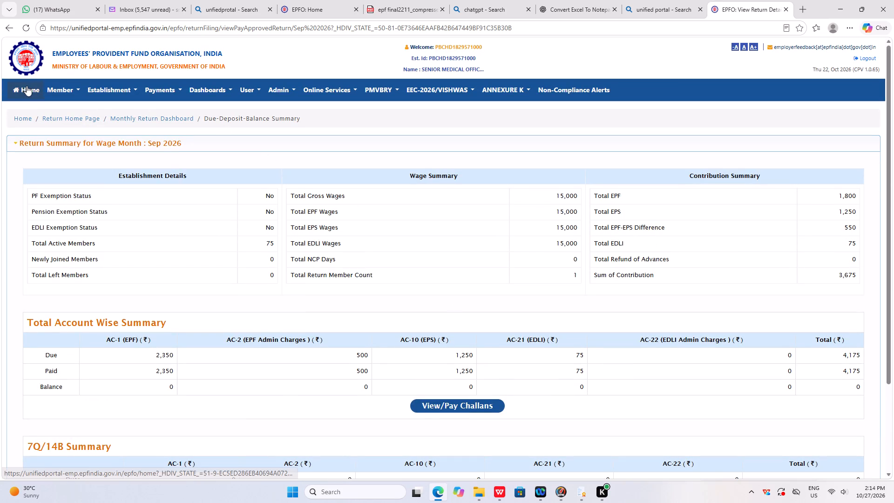
Reopen the return view and upload page for Sep 2026 and check its in-process and recent returns.
{"action": "left_click", "coordinate": [161, 90]}
{"action": "left_click", "coordinate": [162, 105]}
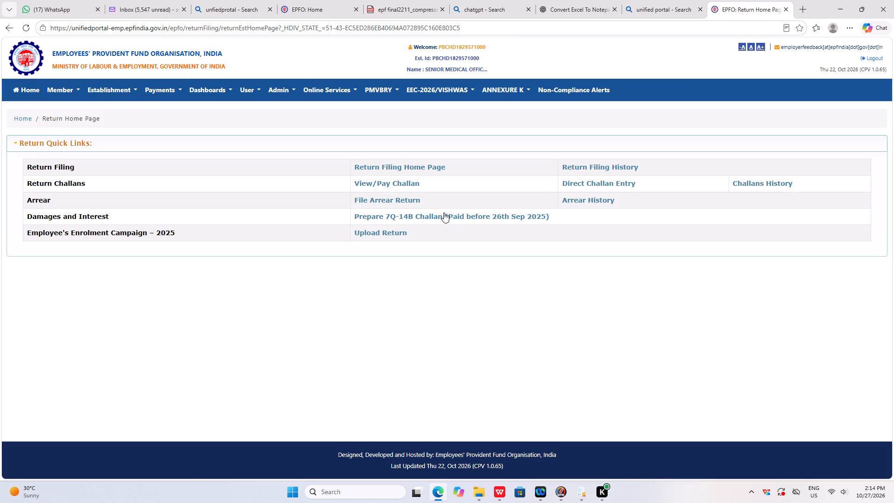
{"action": "left_click", "coordinate": [401, 163]}
{"action": "left_click", "coordinate": [400, 168]}
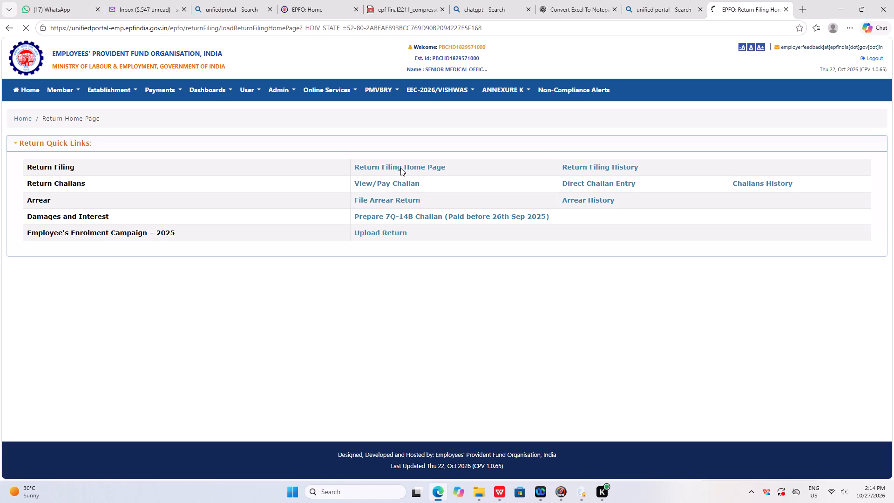
{"action": "left_click", "coordinate": [618, 325]}
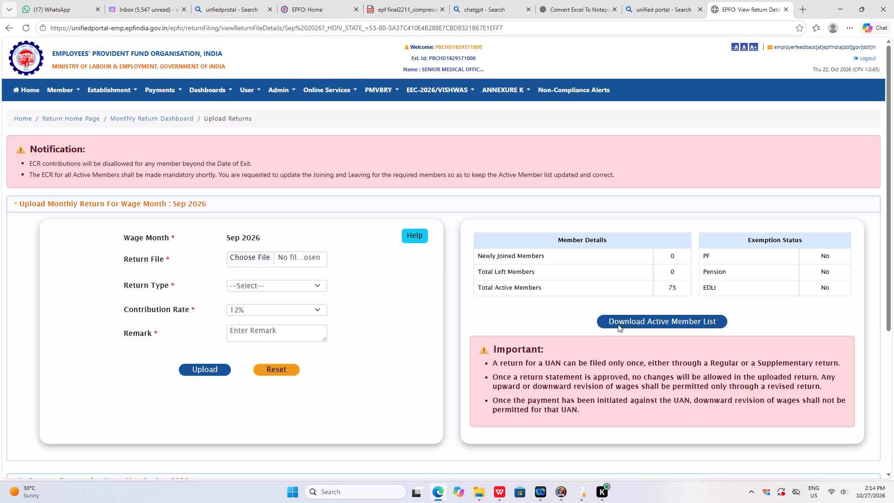
{"action": "scroll", "coordinate": [375, 358], "scroll_direction": "down", "scroll_amount": 3}
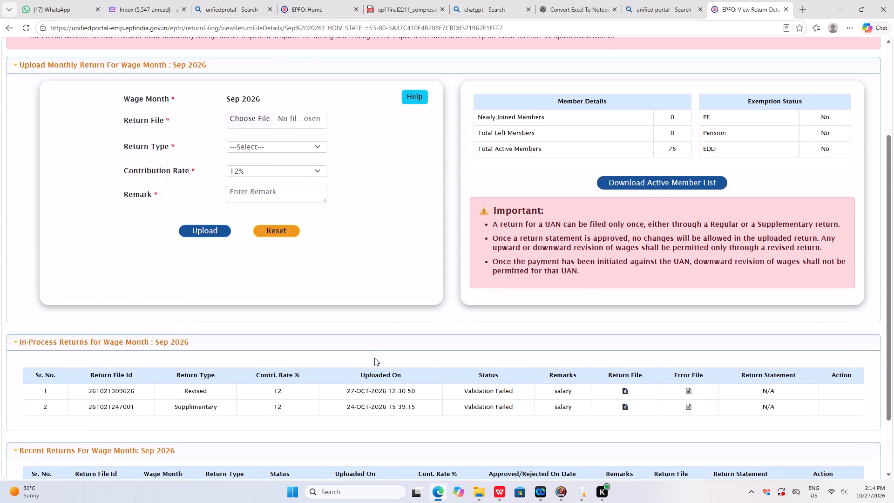
{"action": "scroll", "coordinate": [374, 358], "scroll_direction": "down", "scroll_amount": 3}
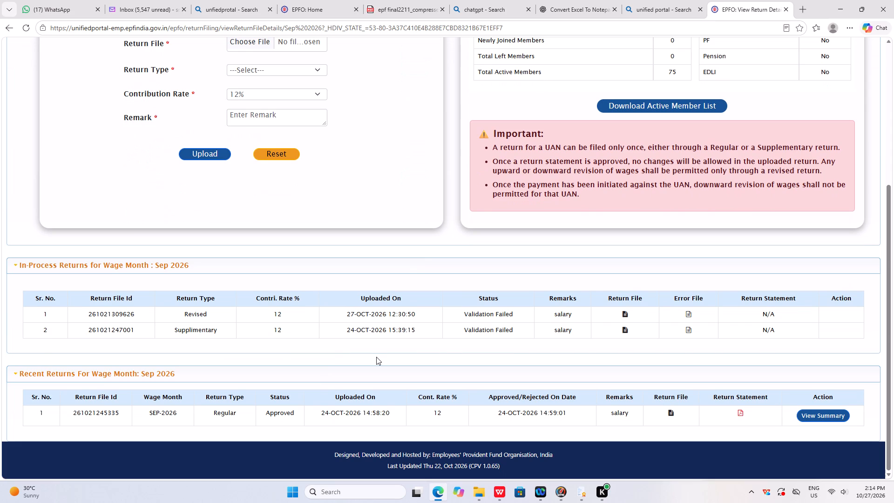
Choose epf3000.txt from the Desktop as the return file for Sep 2026.
{"action": "scroll", "coordinate": [376, 357], "scroll_direction": "up", "scroll_amount": 4}
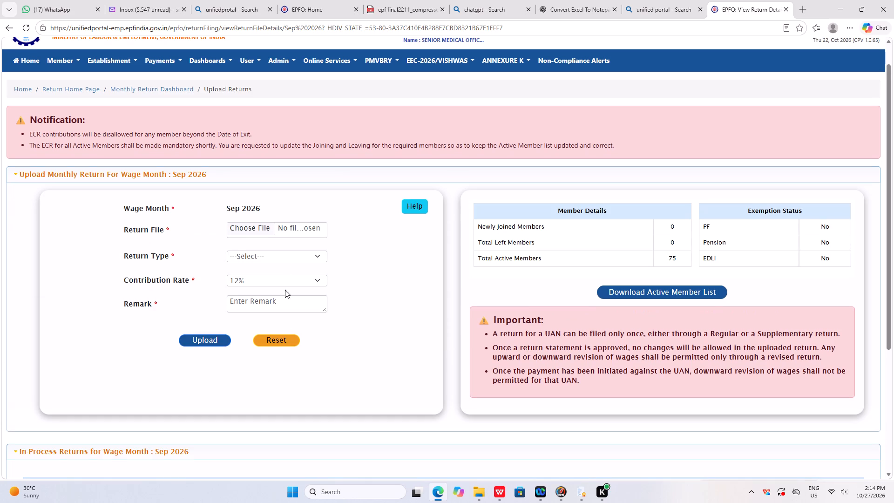
{"action": "left_click", "coordinate": [243, 225]}
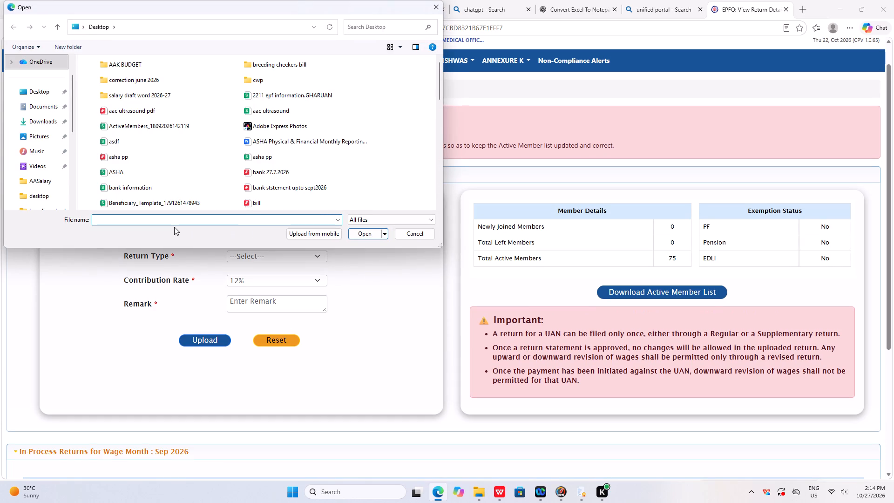
{"action": "key", "text": "e"}
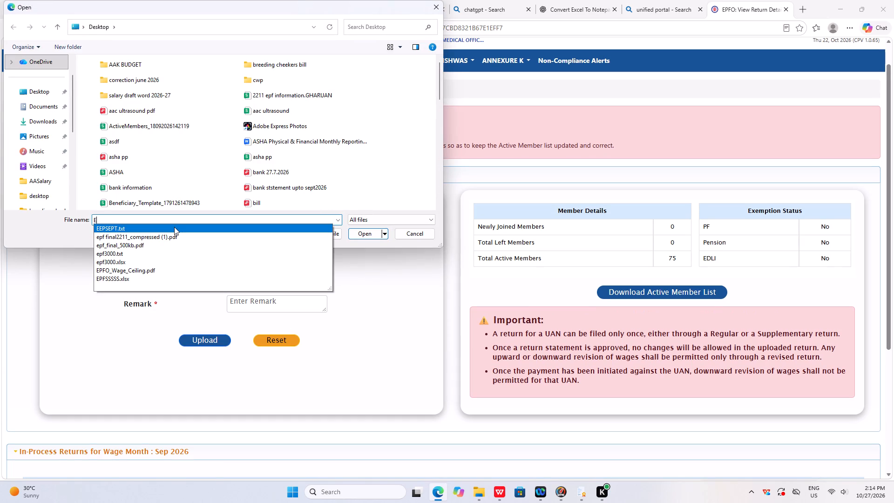
{"action": "left_click", "coordinate": [106, 254]}
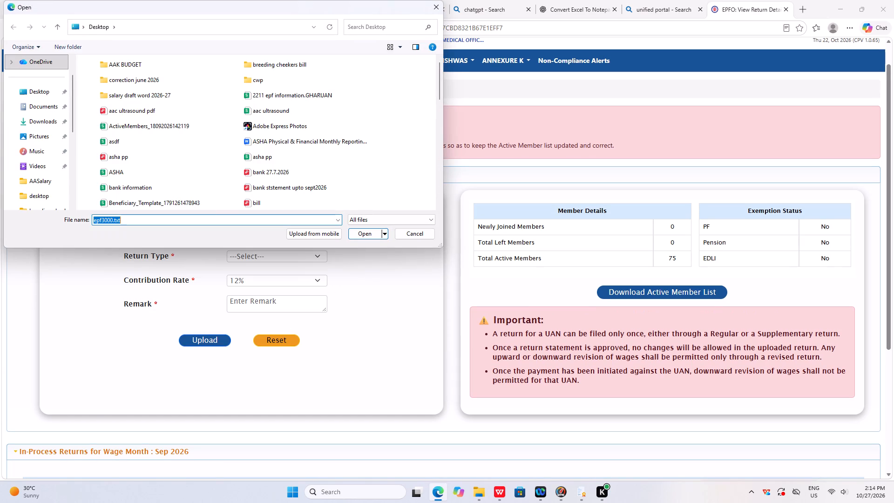
{"action": "left_click", "coordinate": [366, 232]}
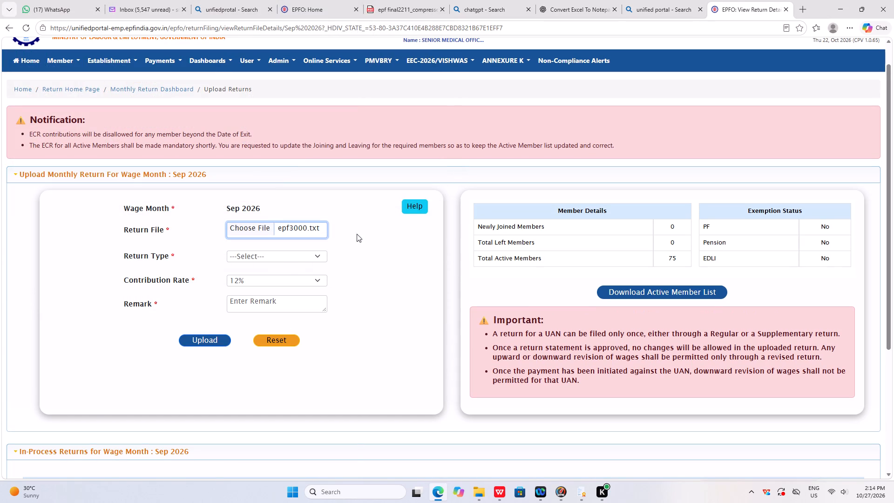
Upload the selected file as a Revised Return at the 12% contribution rate with the remark "EPF SEPT 2026".
{"action": "left_click", "coordinate": [271, 257]}
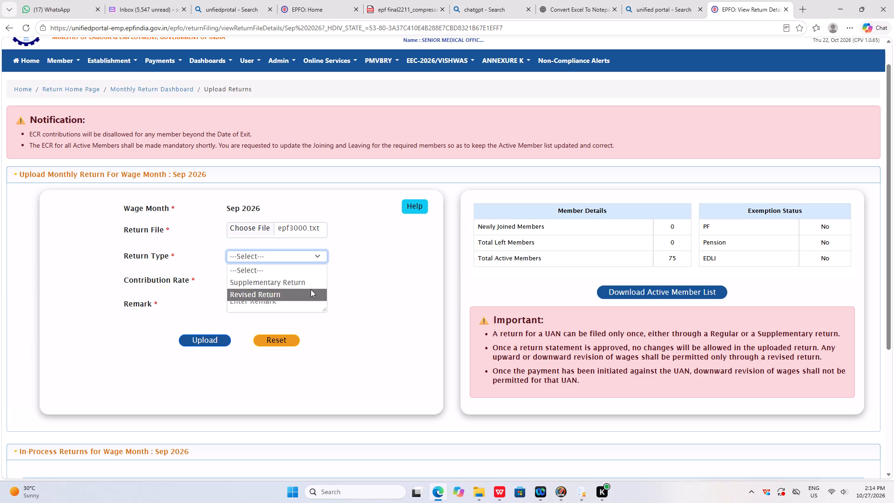
{"action": "scroll", "coordinate": [308, 289], "scroll_direction": "down", "scroll_amount": 1}
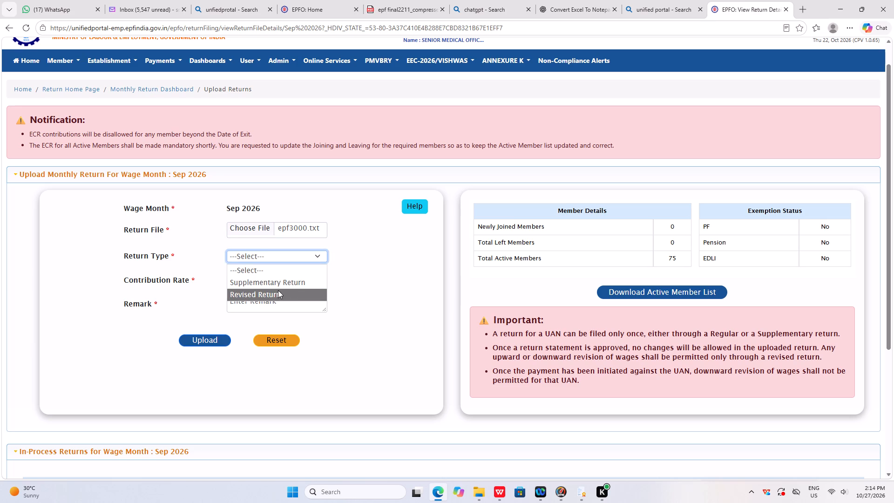
{"action": "left_click", "coordinate": [277, 292]}
{"action": "left_click", "coordinate": [251, 299]}
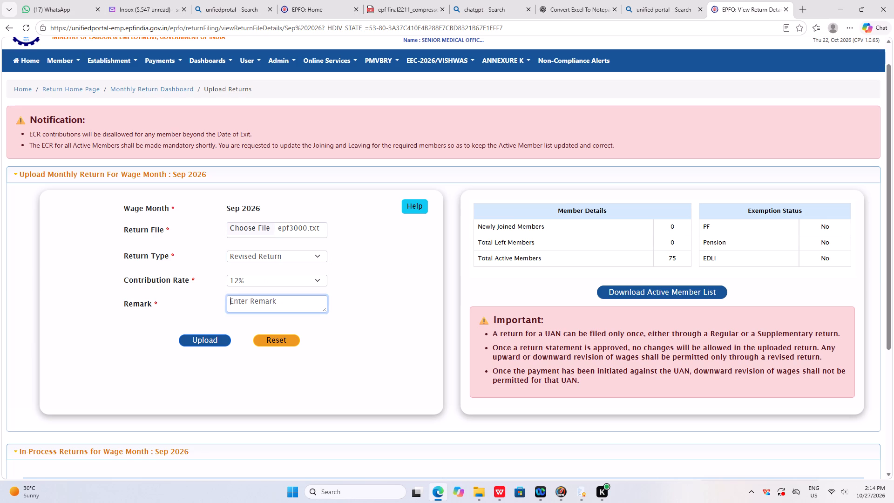
{"action": "type", "text": "EPF SEPT 2026"}
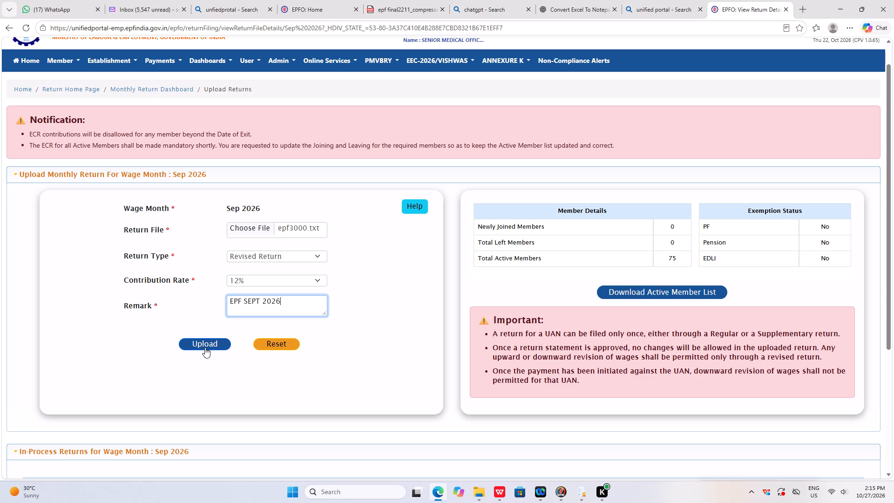
{"action": "left_click", "coordinate": [201, 347]}
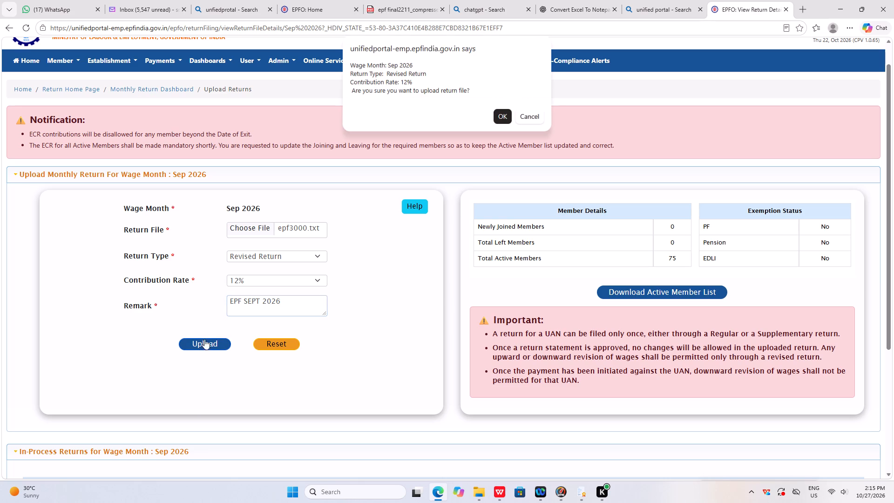
{"action": "left_click", "coordinate": [504, 116]}
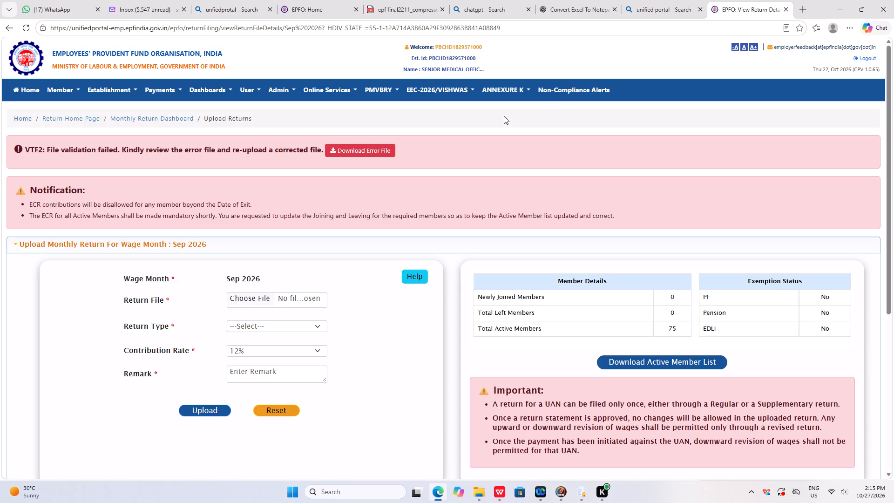
Download the error file for the uploaded return, read its validation error report, and close it.
{"action": "left_click", "coordinate": [377, 149]}
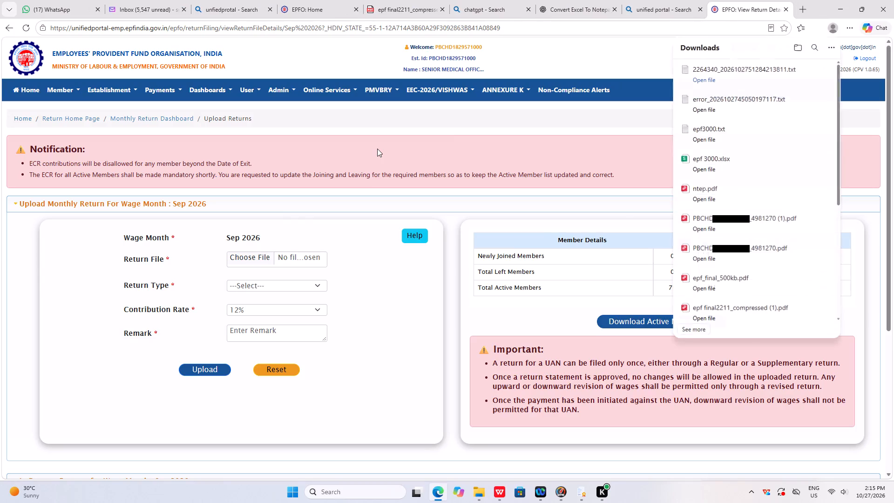
{"action": "left_click", "coordinate": [715, 77]}
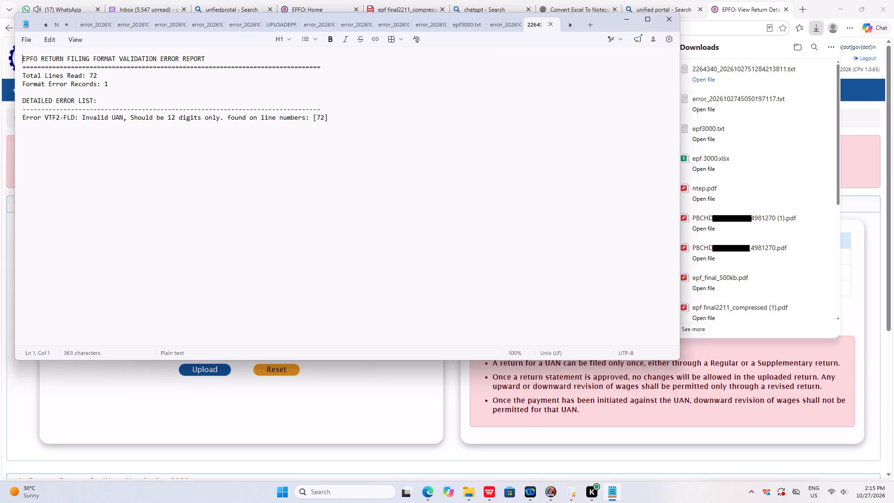
{"action": "left_click", "coordinate": [669, 20]}
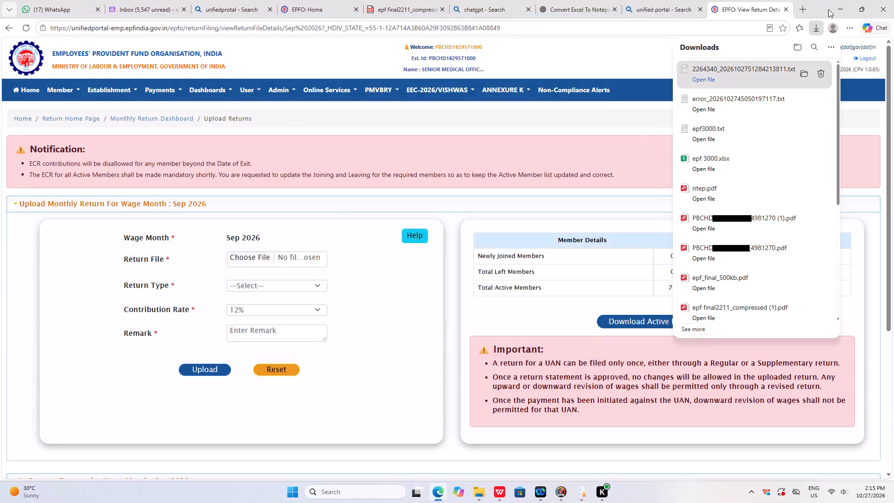
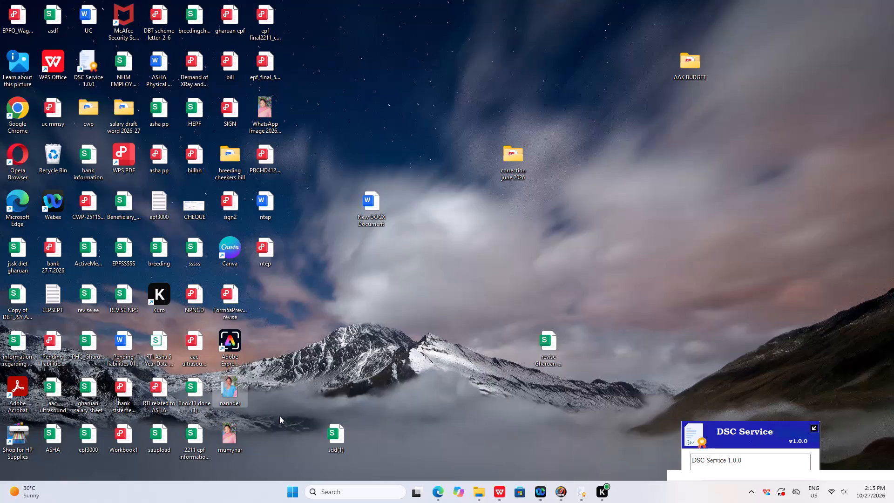
Open the epf3000 text file from the desktop and examine its member contribution lines from the first row to the last.
{"action": "key", "text": "e"}
{"action": "key", "text": "e"}
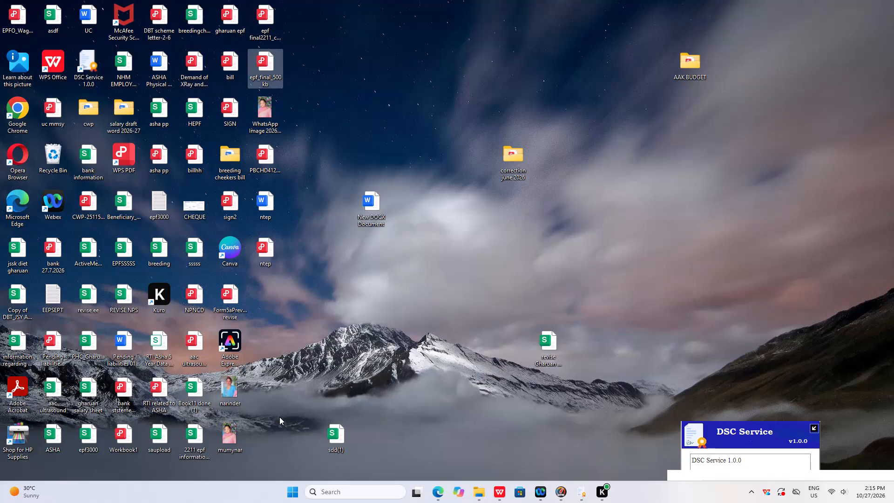
{"action": "key", "text": "e"}
{"action": "key", "text": "e"}
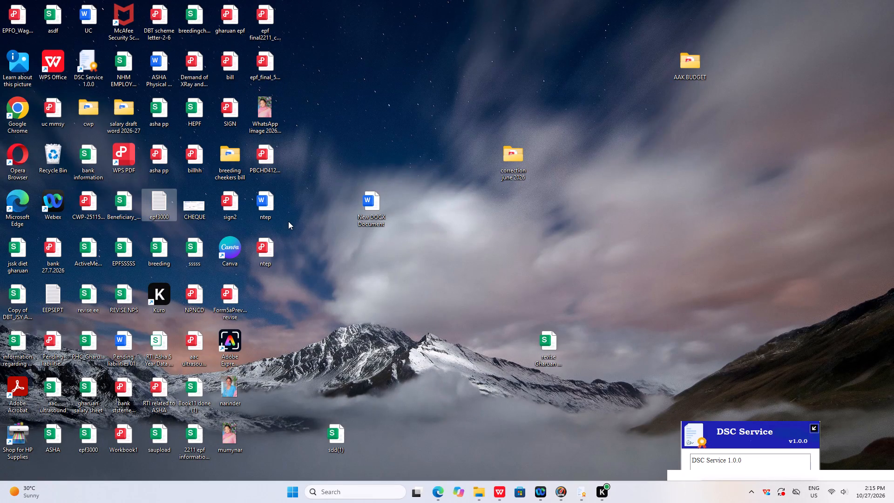
{"action": "key", "text": "e"}
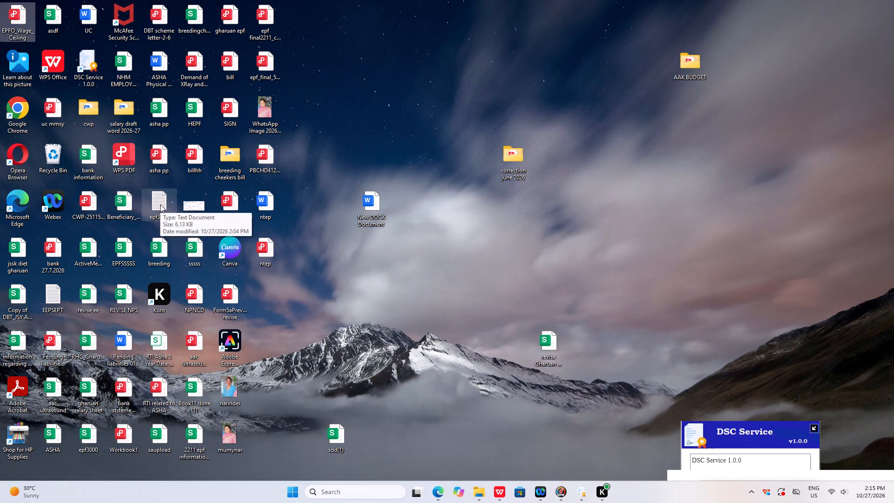
{"action": "double_click", "coordinate": [160, 204]}
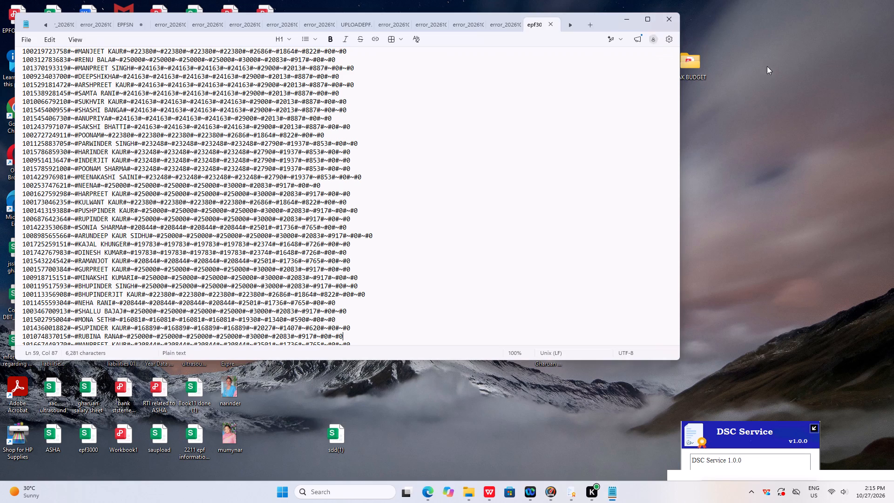
{"action": "left_click", "coordinate": [644, 19]}
{"action": "scroll", "coordinate": [244, 244], "scroll_direction": "down", "scroll_amount": 4}
{"action": "scroll", "coordinate": [222, 473], "scroll_direction": "down", "scroll_amount": 3}
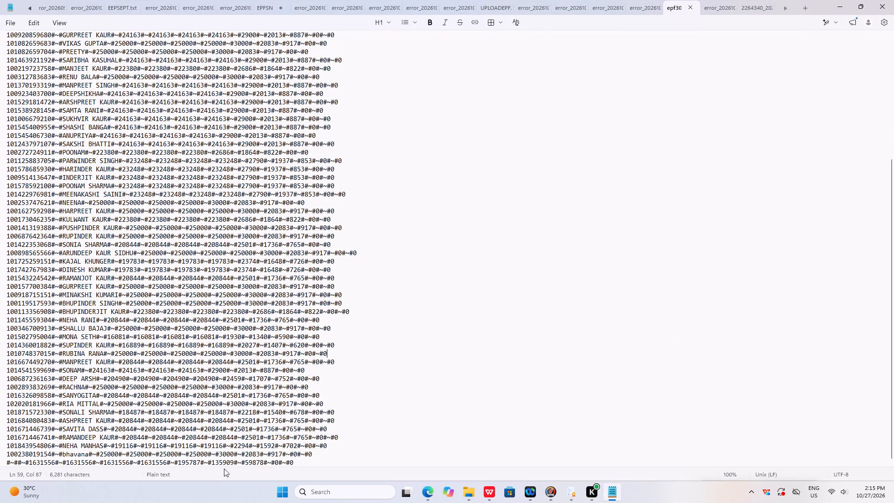
{"action": "scroll", "coordinate": [224, 469], "scroll_direction": "down", "scroll_amount": 5}
{"action": "scroll", "coordinate": [187, 426], "scroll_direction": "down", "scroll_amount": 3}
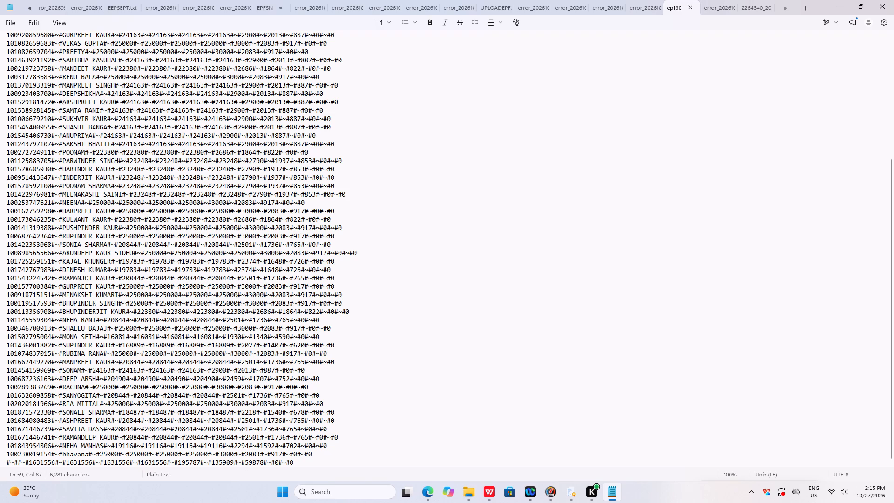
{"action": "scroll", "coordinate": [166, 293], "scroll_direction": "up", "scroll_amount": 10}
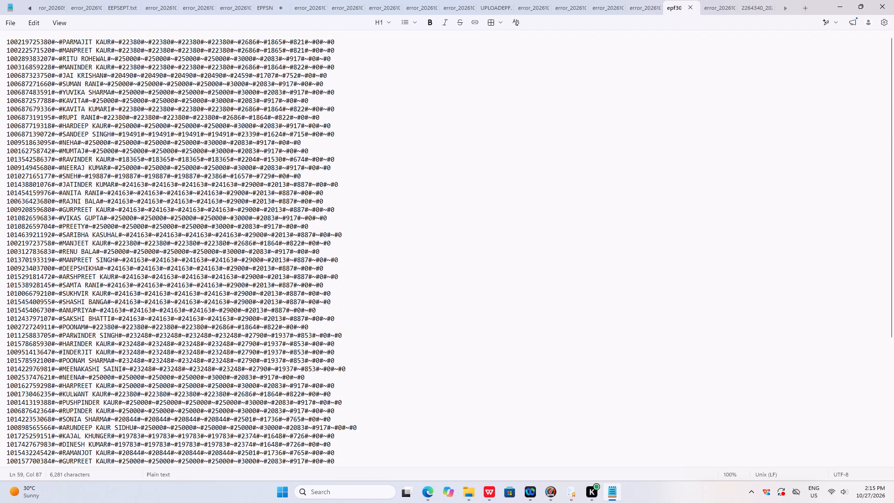
{"action": "scroll", "coordinate": [167, 293], "scroll_direction": "down", "scroll_amount": 12}
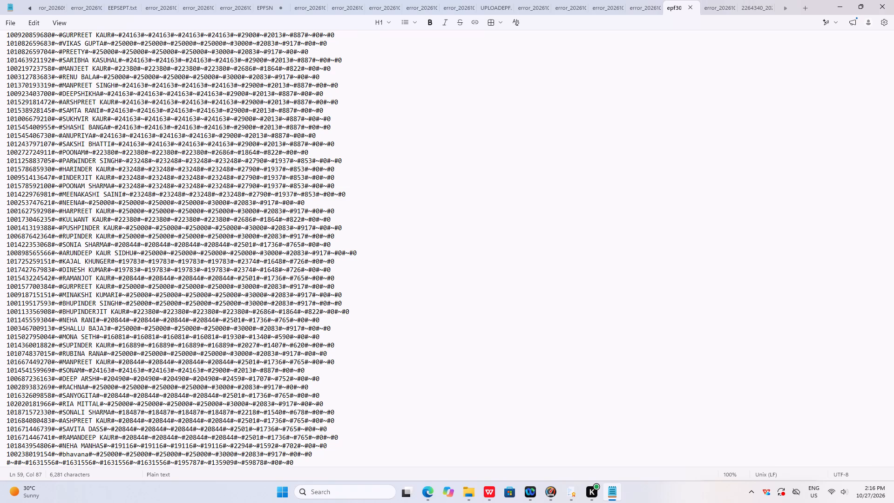
Delete the totals row at the end of the epf3000 text file and save the file.
{"action": "left_click", "coordinate": [5, 463]}
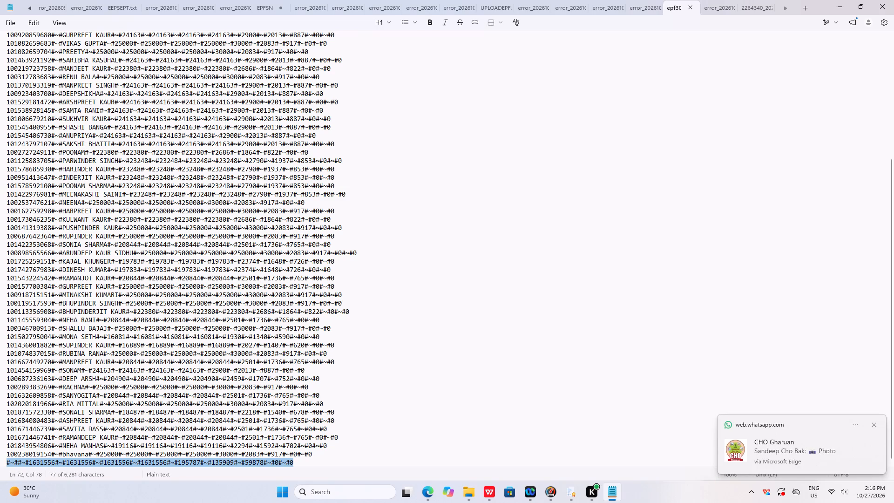
{"action": "key", "text": "Delete"}
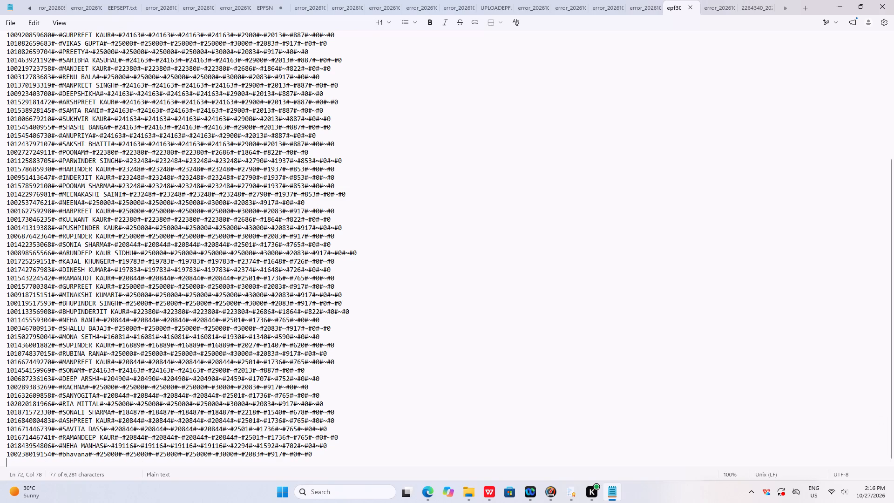
{"action": "left_click", "coordinate": [424, 401]}
{"action": "left_click", "coordinate": [9, 23]}
{"action": "left_click", "coordinate": [19, 114]}
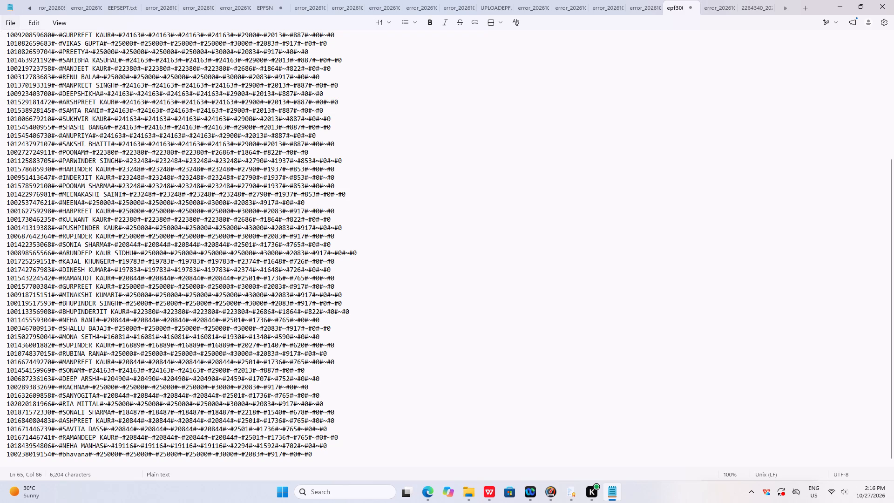
{"action": "left_click", "coordinate": [475, 242]}
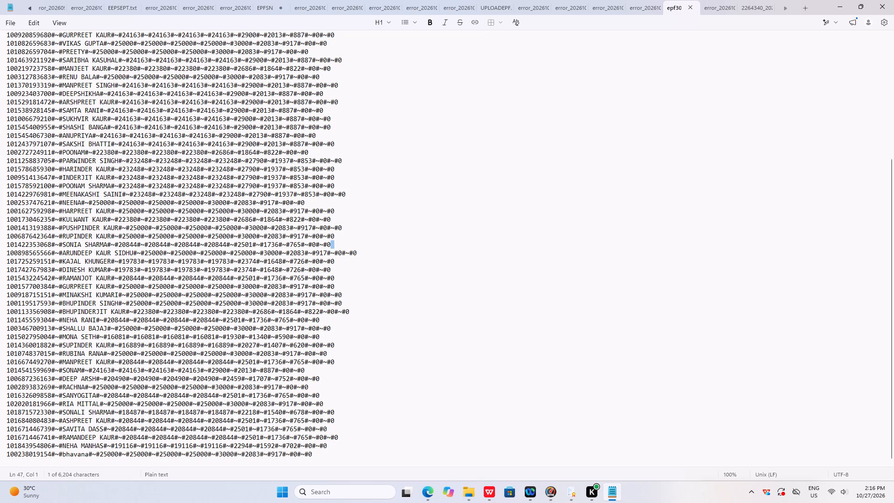
Remove the empty line after the last member's row and save the epf3000 file again.
{"action": "left_click", "coordinate": [330, 455]}
{"action": "key", "text": "Delete"}
{"action": "left_click_drag", "start_coordinate": [404, 435], "coordinate": [405, 431]}
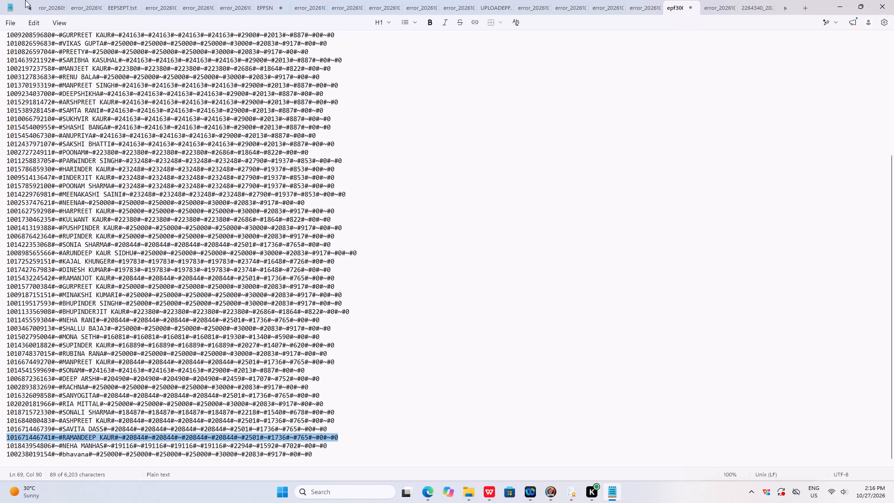
{"action": "left_click", "coordinate": [8, 24]}
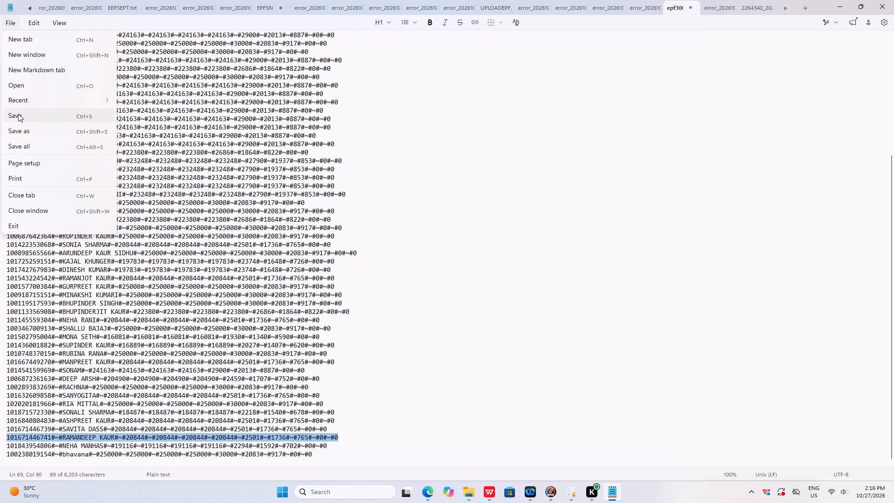
{"action": "left_click", "coordinate": [18, 115]}
{"action": "left_click_drag", "start_coordinate": [604, 348], "coordinate": [606, 337]}
Switch to the Edge browser to return to the EPF return upload.
{"action": "left_click", "coordinate": [430, 489]}
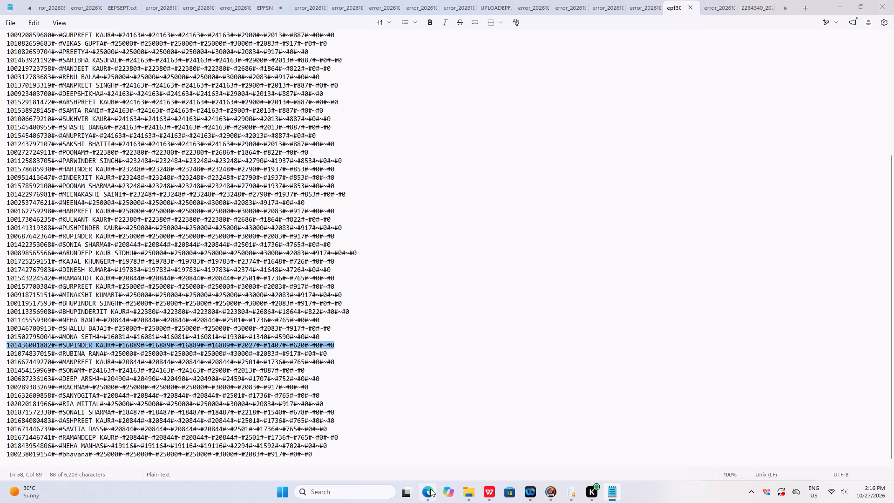
Choose epf3000.txt from the Desktop as the return file for Sep 2026 on the EPFO portal.
{"action": "left_click", "coordinate": [254, 259]}
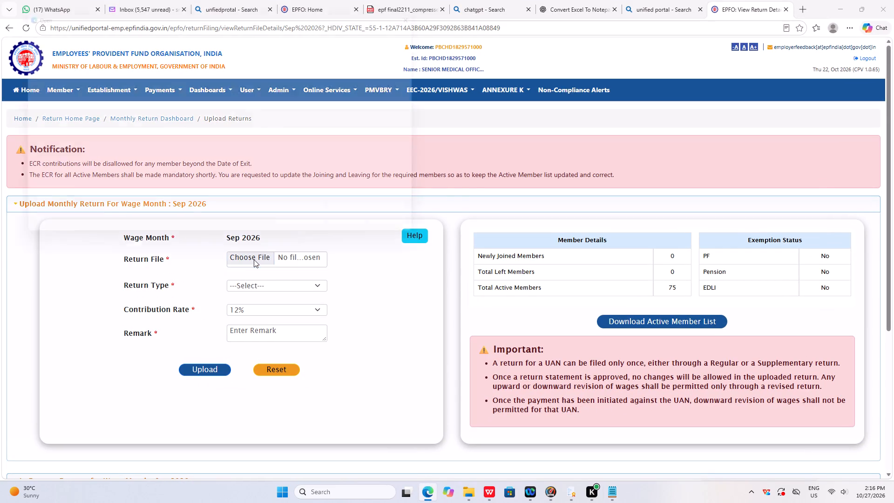
{"action": "type", "text": "EP"}
{"action": "left_click", "coordinate": [138, 245]}
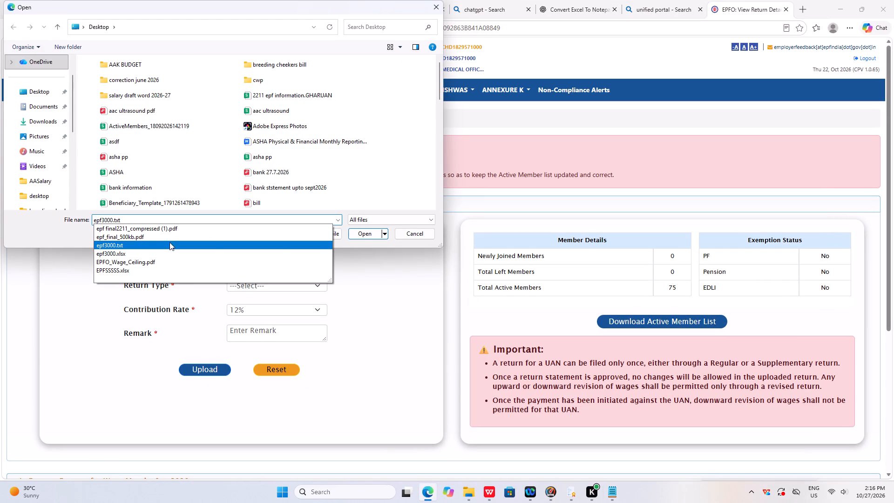
{"action": "left_click", "coordinate": [361, 234]}
Upload the chosen file as a Revised Return with the remark "EPF SEP 2026".
{"action": "left_click", "coordinate": [260, 285]}
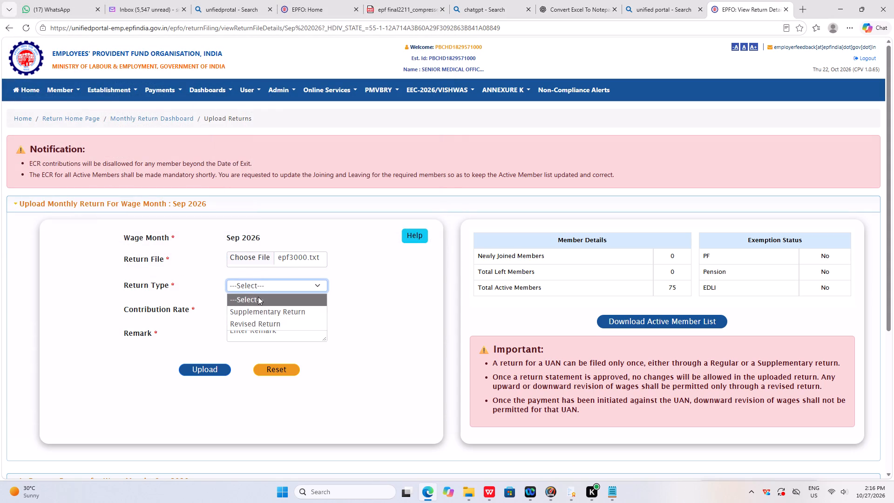
{"action": "left_click", "coordinate": [259, 326]}
{"action": "left_click_drag", "start_coordinate": [249, 328], "coordinate": [252, 331]}
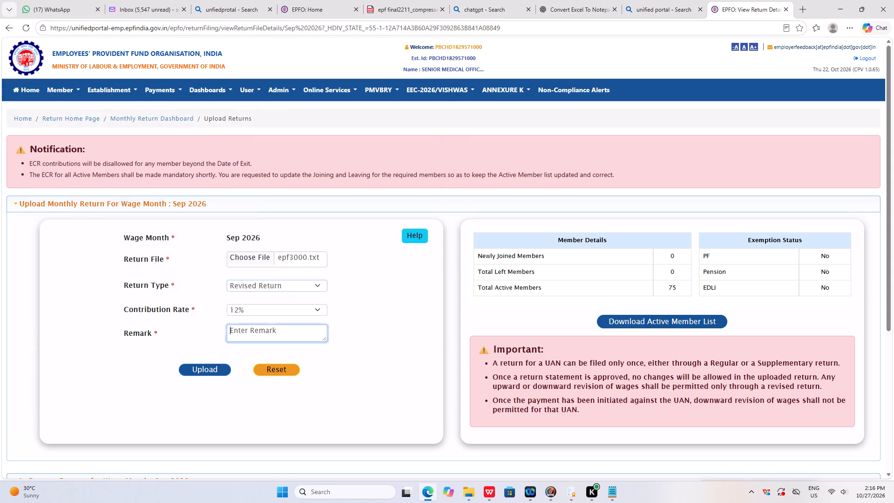
{"action": "left_click_drag", "start_coordinate": [252, 331], "coordinate": [253, 331]}
{"action": "type", "text": "EPF SEP"}
{"action": "key", "text": "space"}
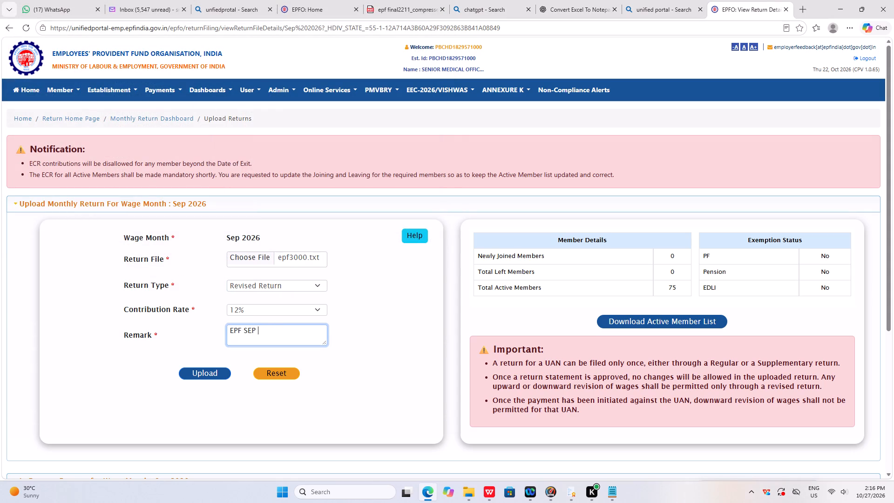
{"action": "type", "text": "2026"}
{"action": "left_click", "coordinate": [212, 375]}
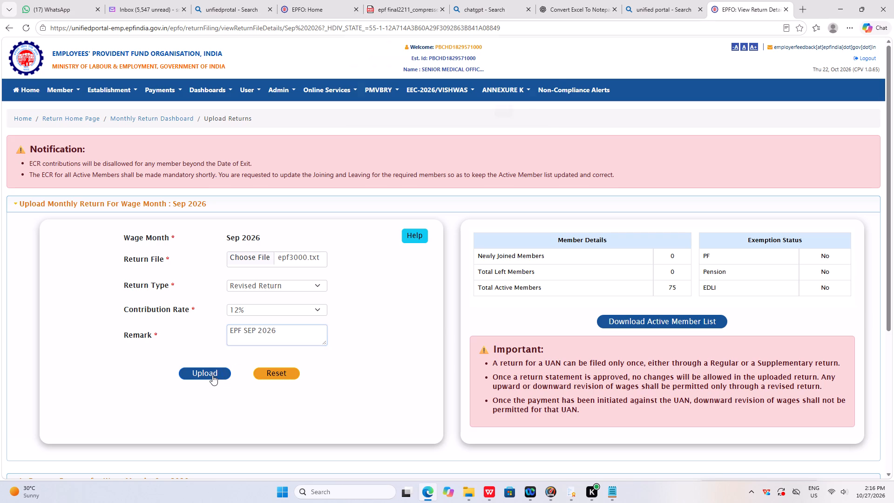
{"action": "left_click", "coordinate": [503, 114]}
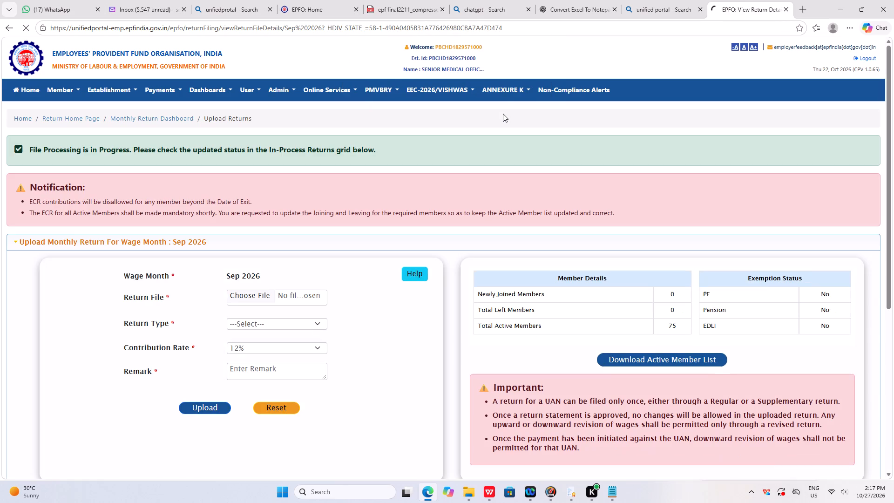
Open the error file of the in-process revised return marked "EPF SEP 2026", read its validation errors, and go back to the portal.
{"action": "scroll", "coordinate": [505, 258], "scroll_direction": "down", "scroll_amount": 7}
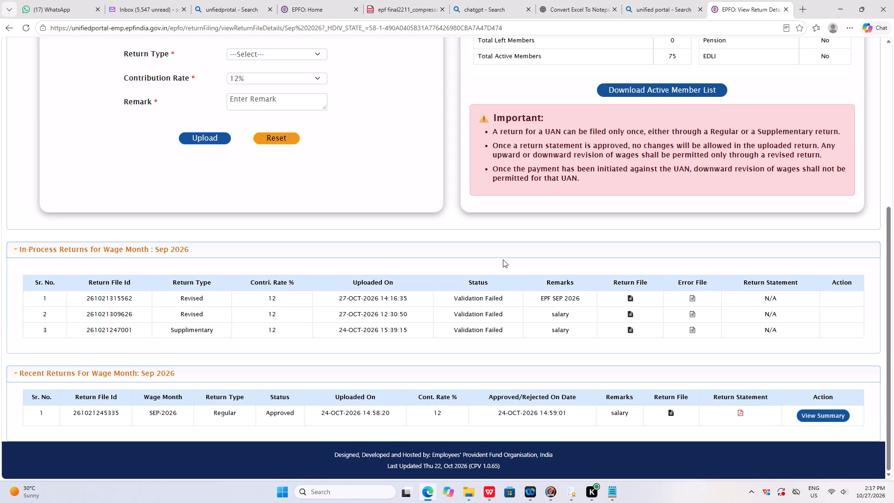
{"action": "left_click", "coordinate": [691, 298]}
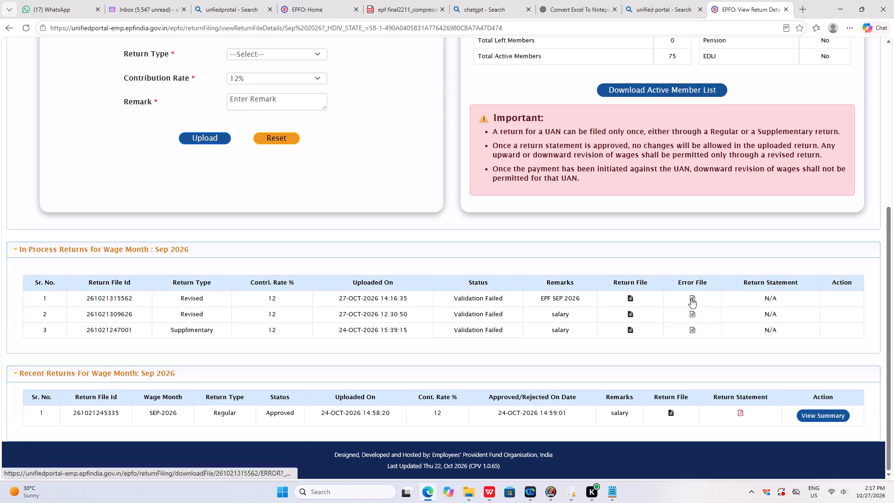
{"action": "left_click", "coordinate": [727, 76]}
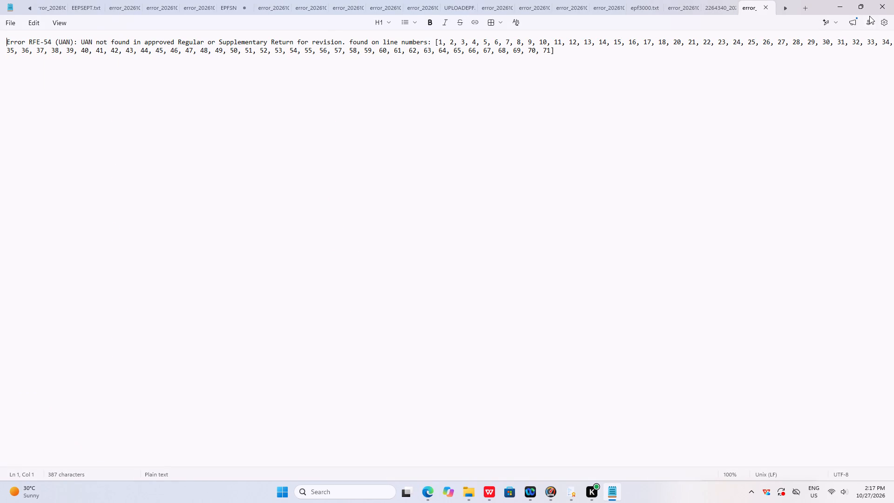
{"action": "left_click", "coordinate": [431, 490]}
{"action": "left_click", "coordinate": [542, 204]}
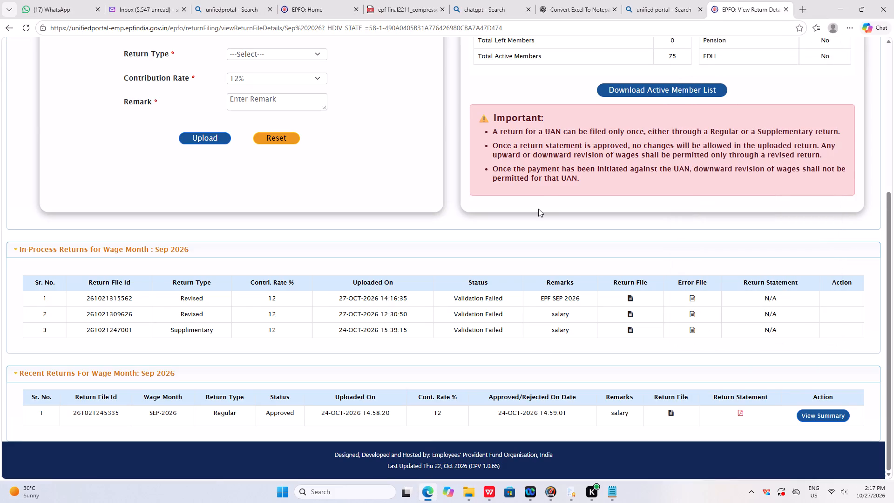
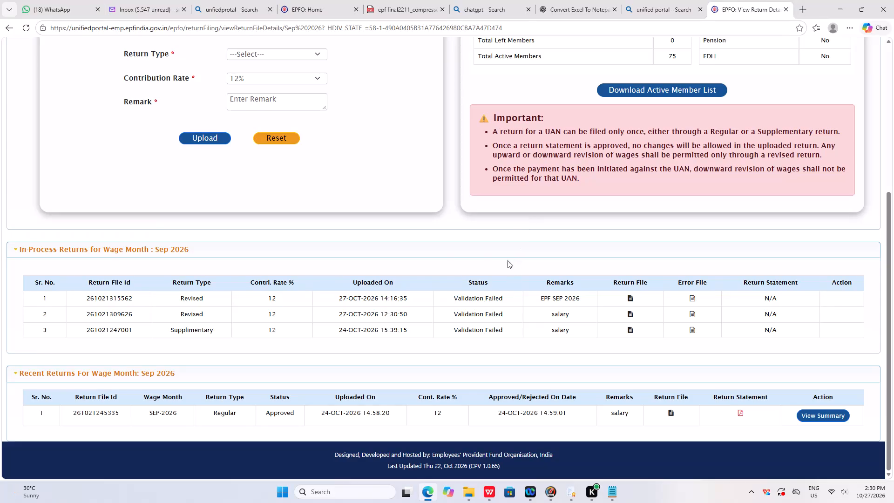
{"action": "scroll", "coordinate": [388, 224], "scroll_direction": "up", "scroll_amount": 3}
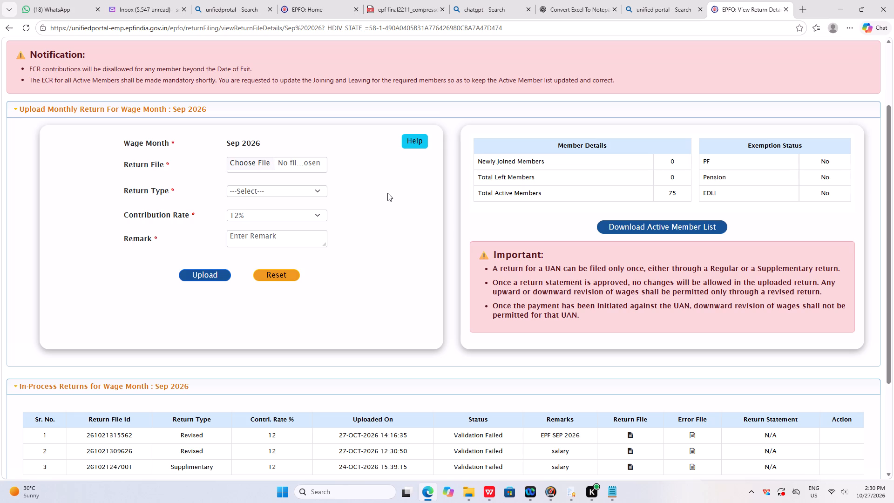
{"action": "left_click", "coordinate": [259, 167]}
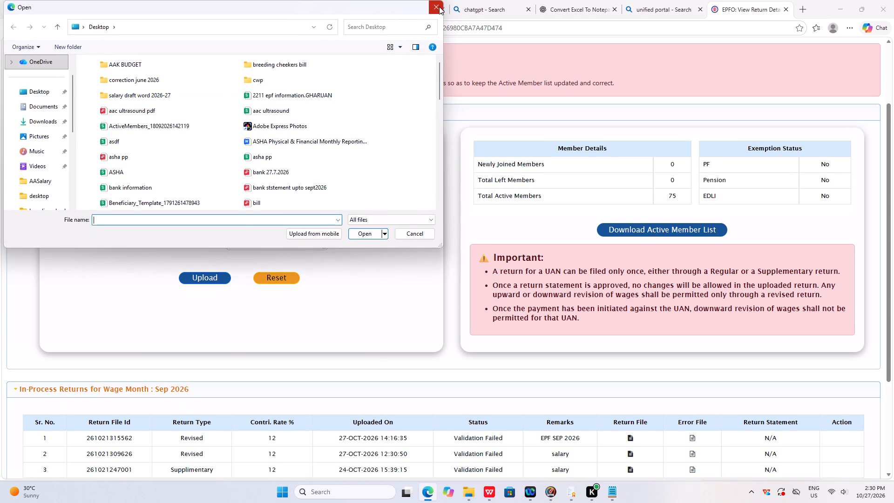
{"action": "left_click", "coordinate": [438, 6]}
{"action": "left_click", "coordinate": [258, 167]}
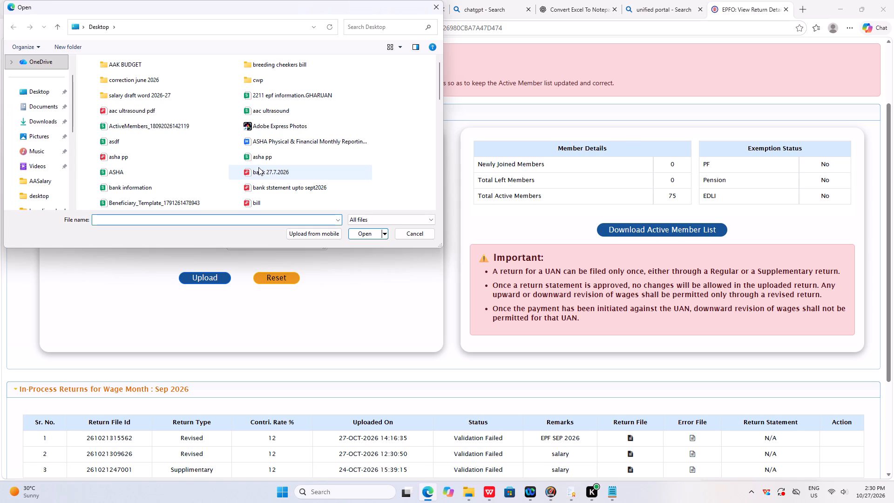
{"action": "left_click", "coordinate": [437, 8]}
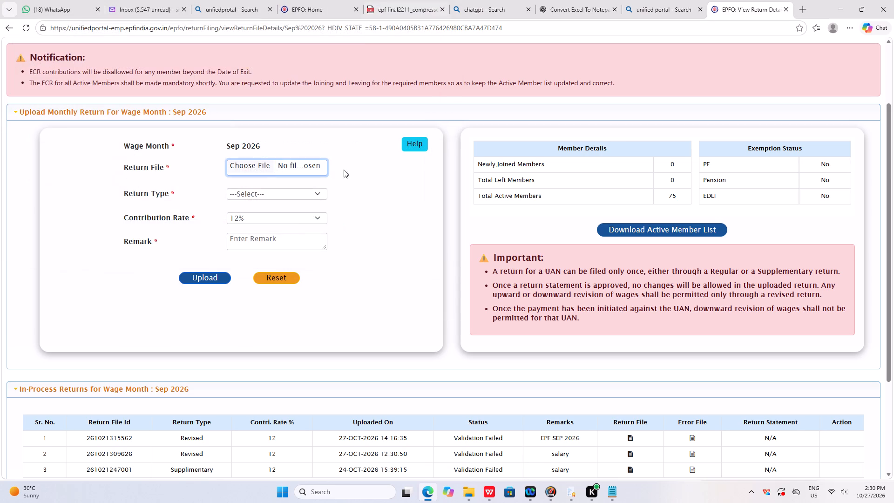
Choose epf3000.txt from the Desktop as the return file for wage month Sep 2026.
{"action": "left_click", "coordinate": [249, 168]}
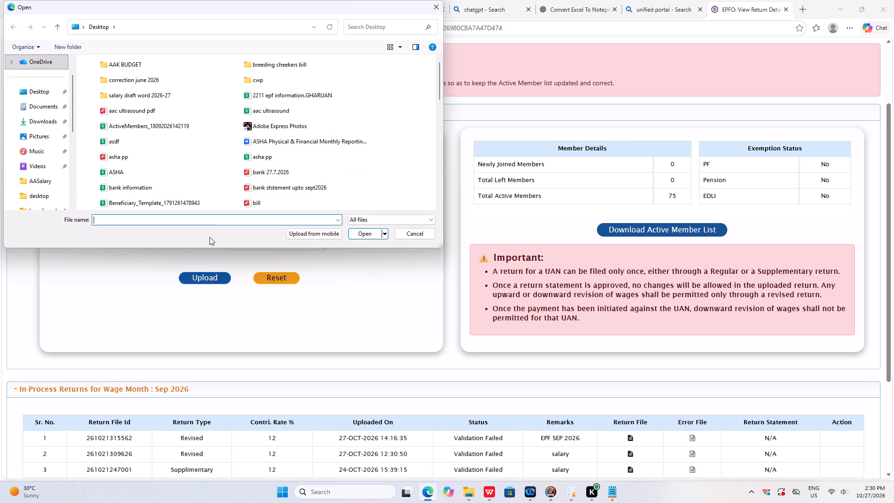
{"action": "left_click", "coordinate": [156, 218]}
{"action": "key", "text": "e"}
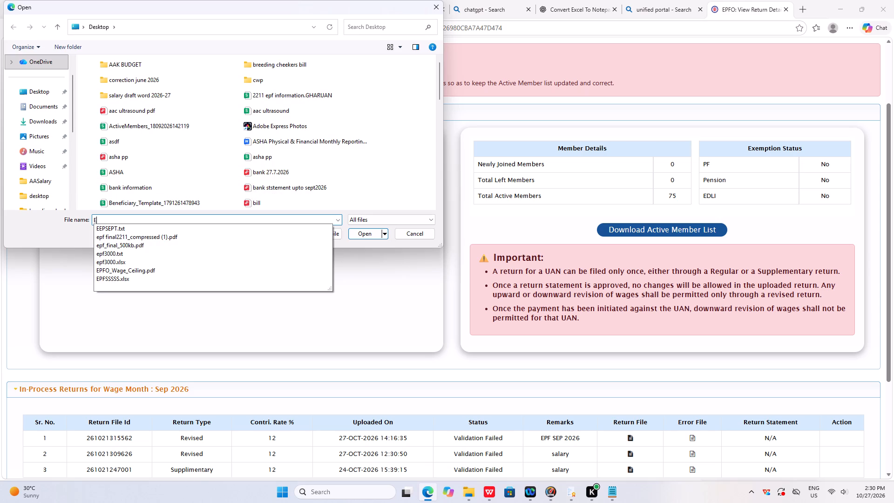
{"action": "left_click", "coordinate": [135, 253]}
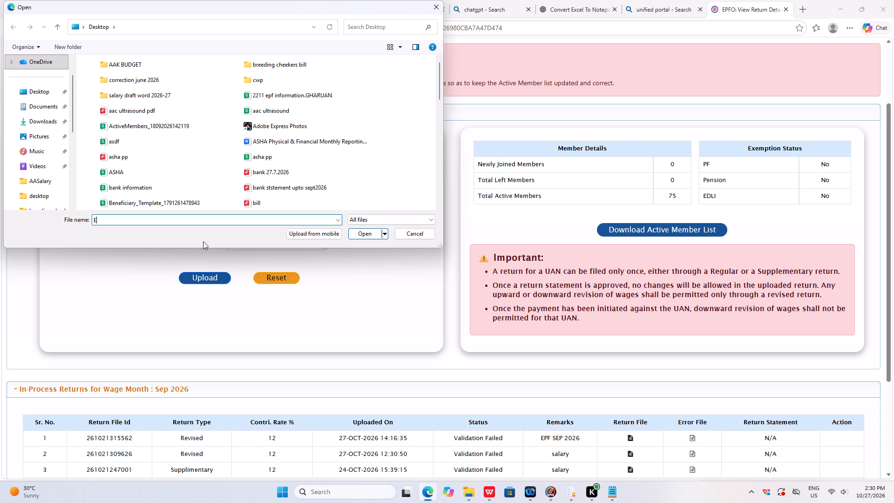
{"action": "left_click", "coordinate": [356, 231]}
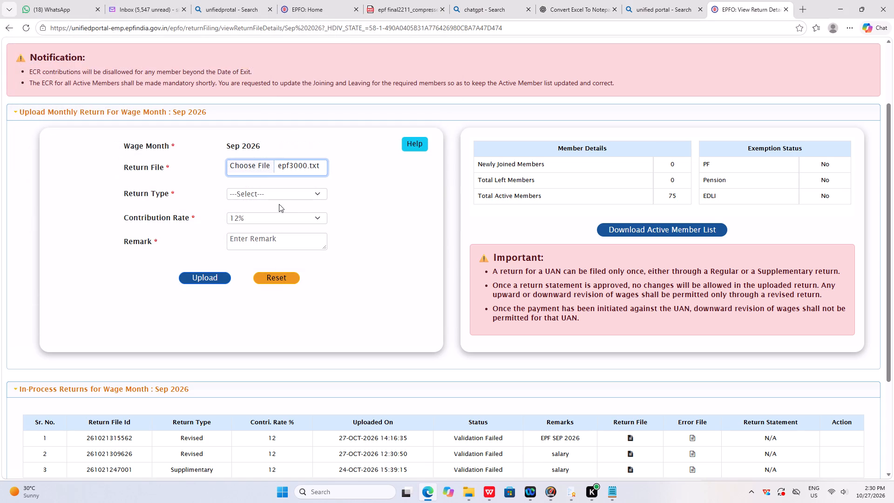
Upload the chosen file as a Revised Return with the remark "EPF" and confirm the submission.
{"action": "left_click", "coordinate": [272, 196]}
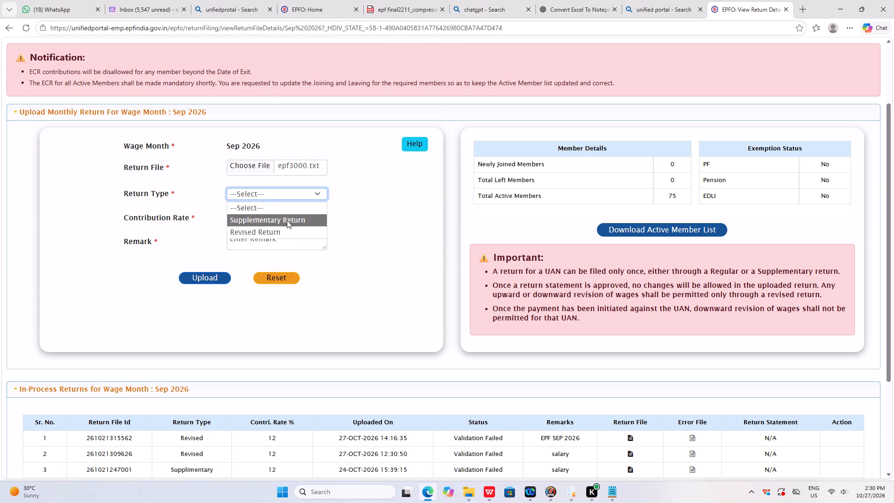
{"action": "scroll", "coordinate": [287, 220], "scroll_direction": "down", "scroll_amount": 1}
{"action": "left_click", "coordinate": [267, 232]}
{"action": "left_click", "coordinate": [255, 244]}
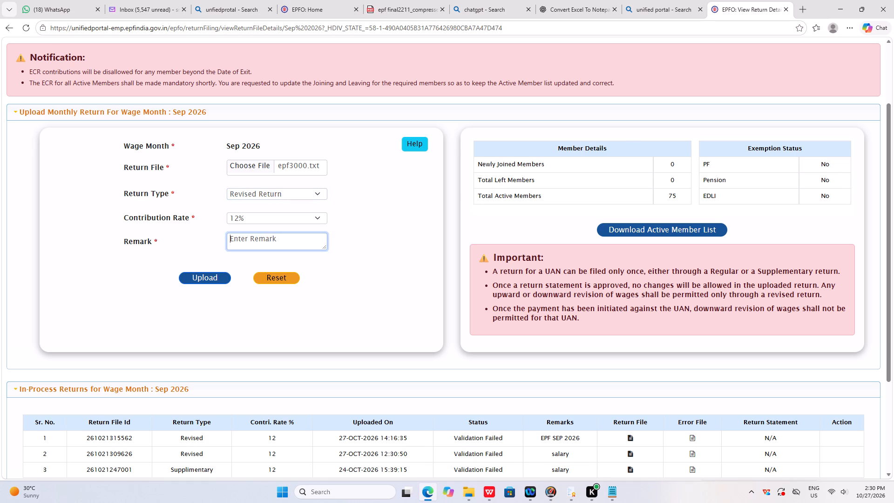
{"action": "type", "text": "EPF"}
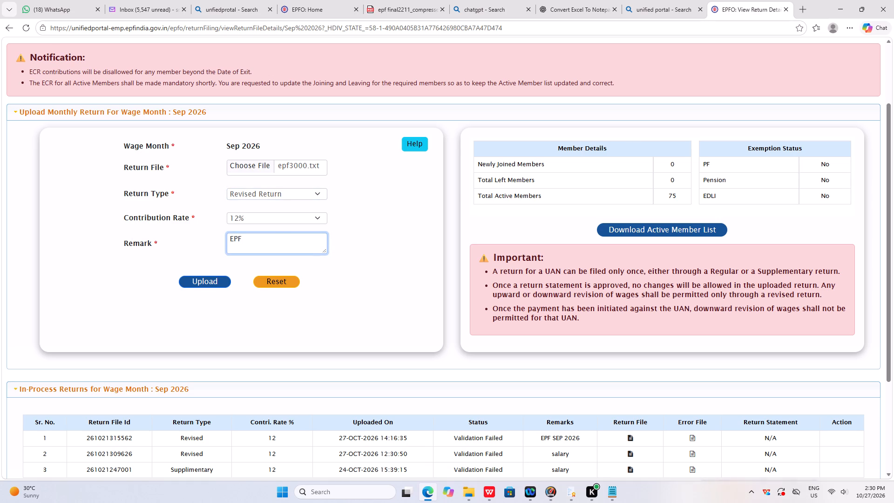
{"action": "left_click", "coordinate": [207, 279]}
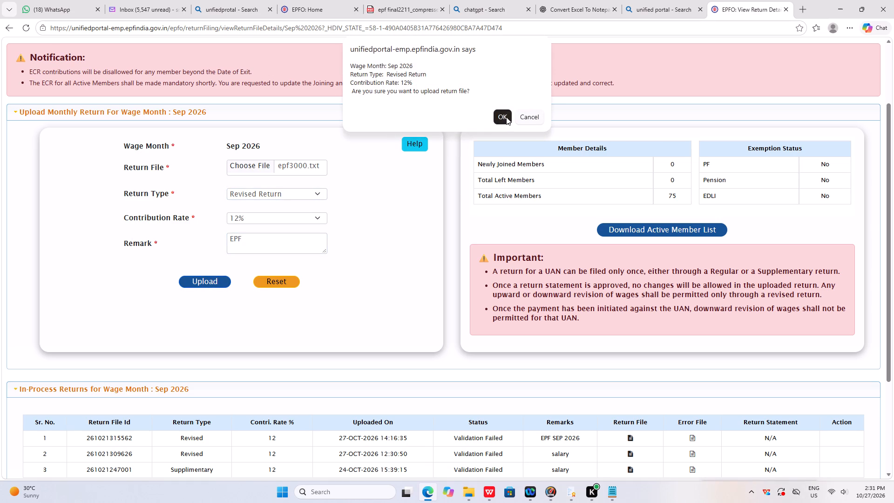
{"action": "left_click", "coordinate": [505, 118]}
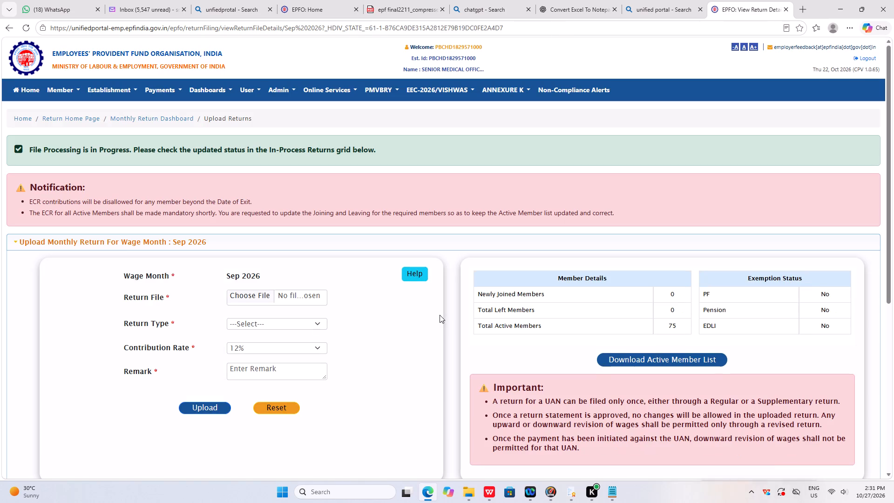
Open the return file of the in-process revised return marked "EPF", look over its member lines, and go back to the portal.
{"action": "scroll", "coordinate": [440, 315], "scroll_direction": "down", "scroll_amount": 2}
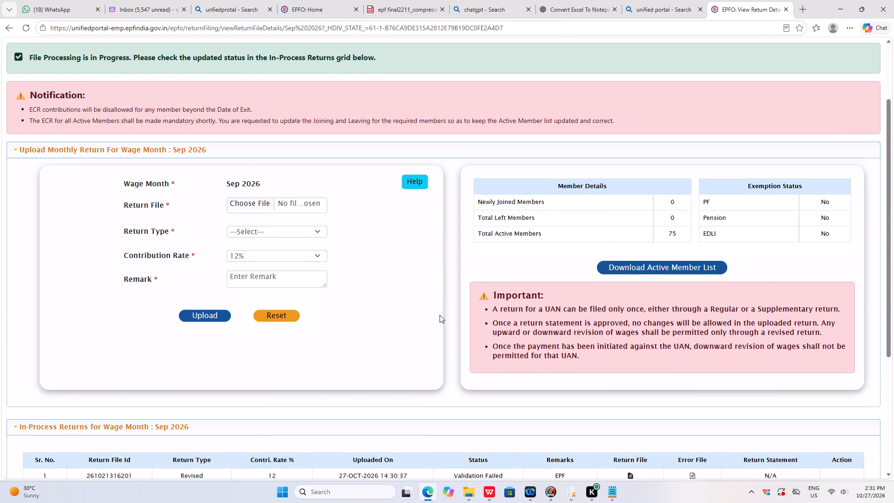
{"action": "scroll", "coordinate": [439, 314], "scroll_direction": "down", "scroll_amount": 3}
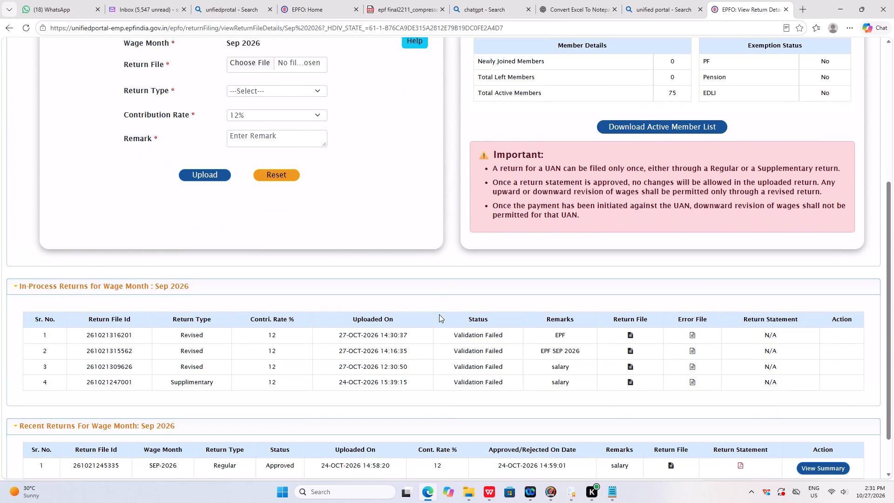
{"action": "scroll", "coordinate": [439, 313], "scroll_direction": "up", "scroll_amount": 3}
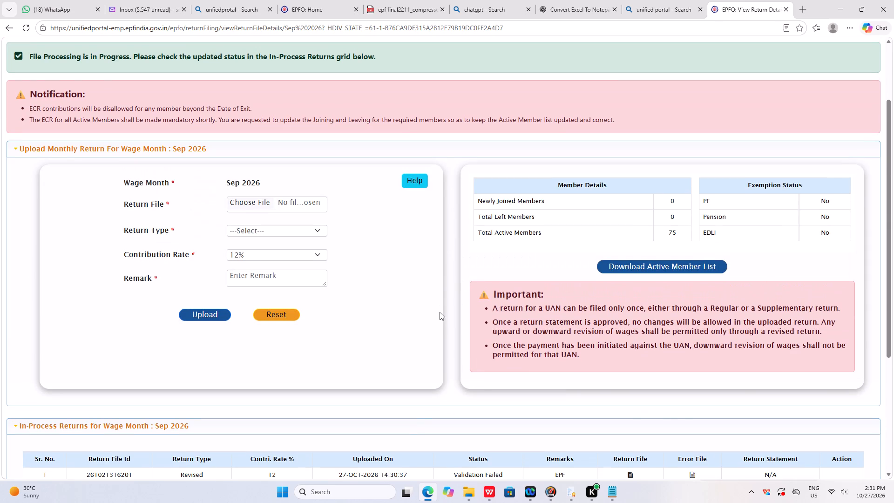
{"action": "scroll", "coordinate": [440, 311], "scroll_direction": "down", "scroll_amount": 3}
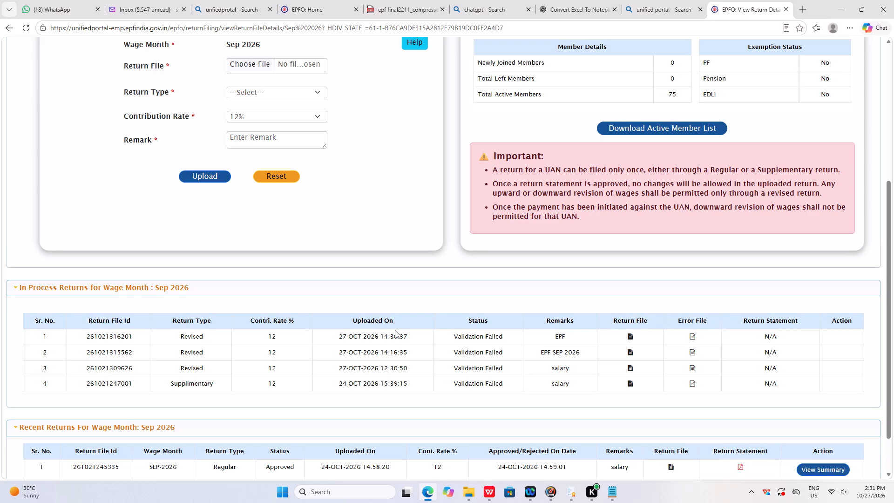
{"action": "scroll", "coordinate": [395, 330], "scroll_direction": "down", "scroll_amount": 3}
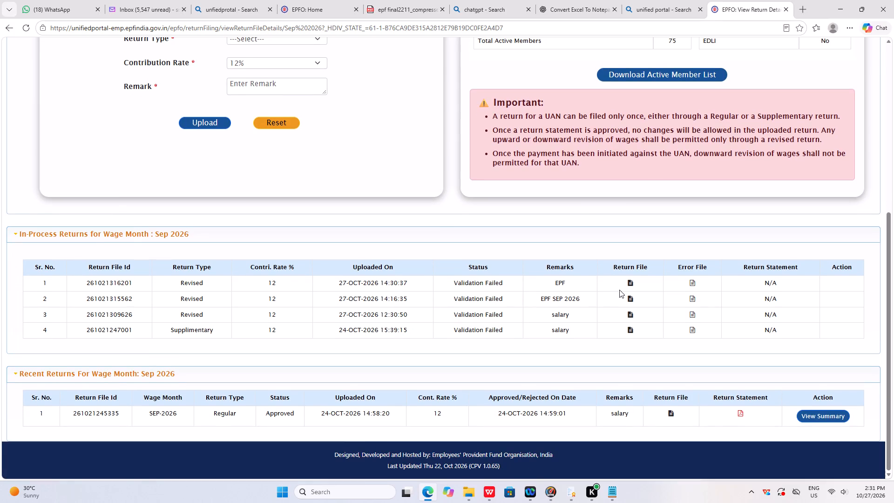
{"action": "left_click", "coordinate": [632, 284]}
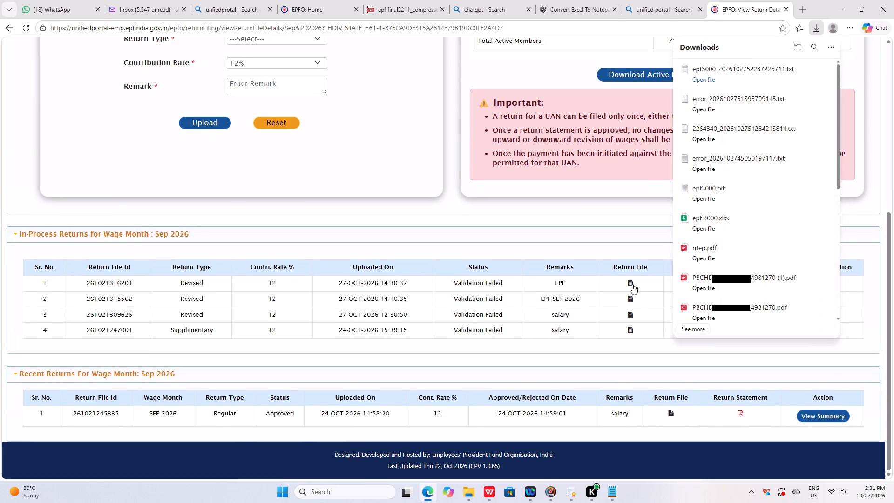
{"action": "left_click", "coordinate": [756, 69]}
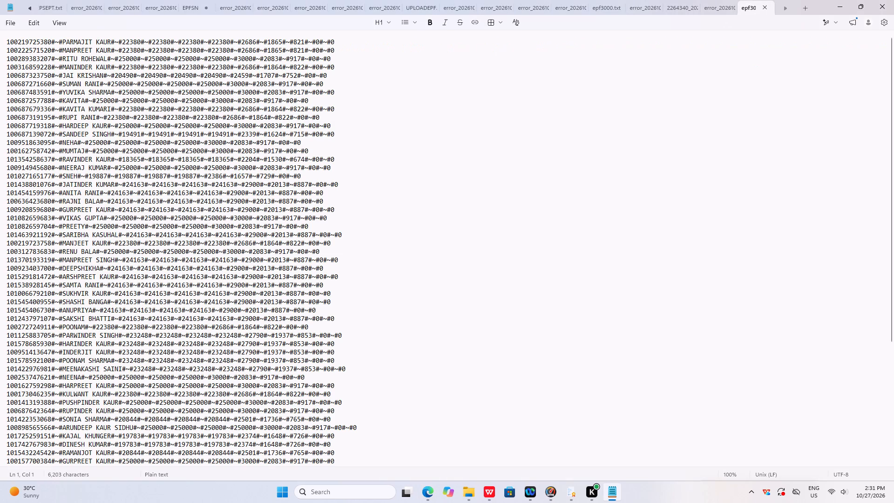
{"action": "left_click", "coordinate": [427, 496]}
{"action": "left_click", "coordinate": [596, 221]}
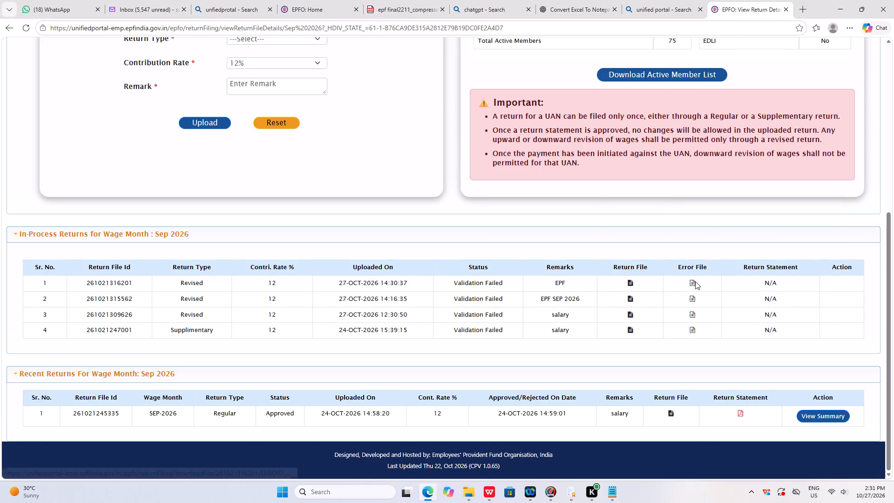
Open the error file of the in-process revised return marked "EPF", read its validation errors, and close the text editor.
{"action": "left_click", "coordinate": [693, 281]}
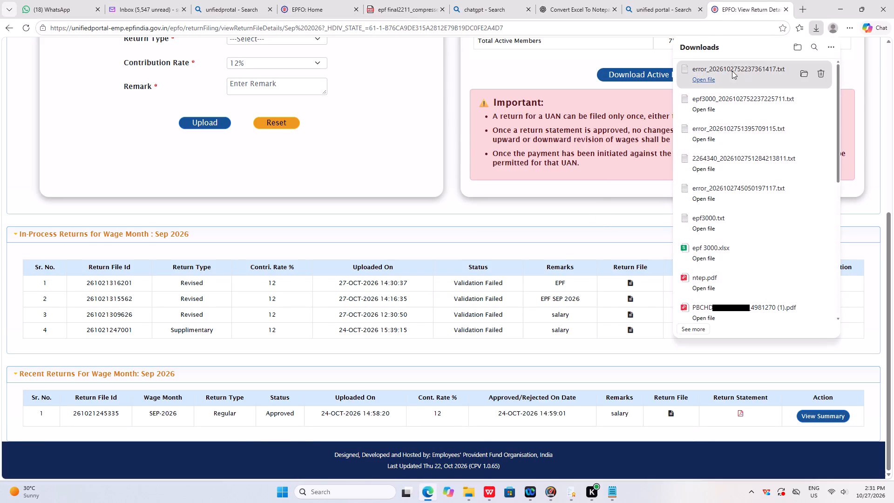
{"action": "left_click", "coordinate": [732, 71]}
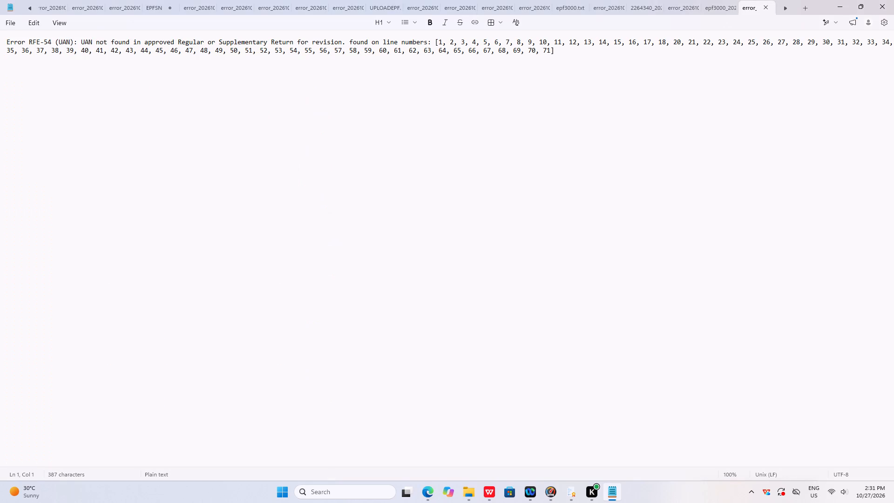
{"action": "left_click", "coordinate": [413, 227]}
{"action": "left_click", "coordinate": [880, 5]}
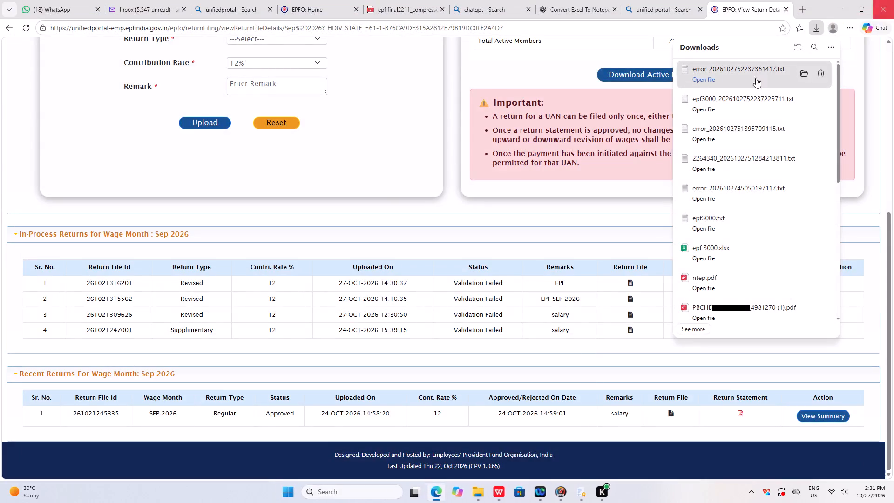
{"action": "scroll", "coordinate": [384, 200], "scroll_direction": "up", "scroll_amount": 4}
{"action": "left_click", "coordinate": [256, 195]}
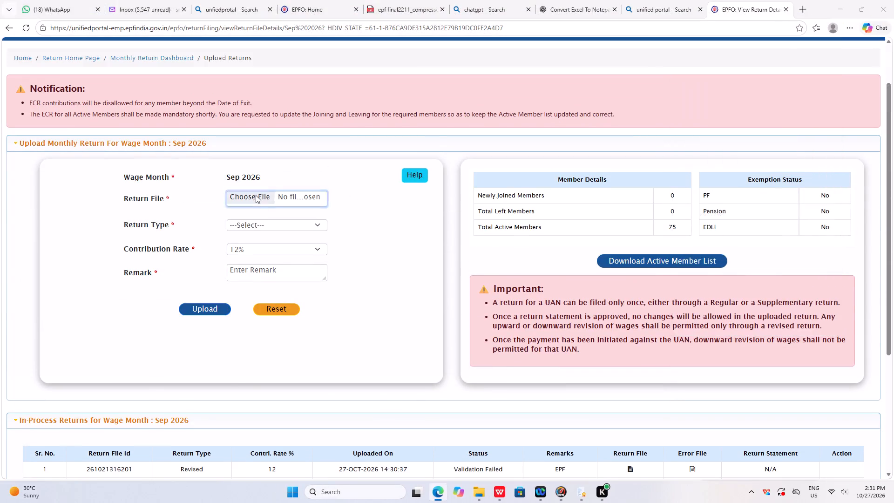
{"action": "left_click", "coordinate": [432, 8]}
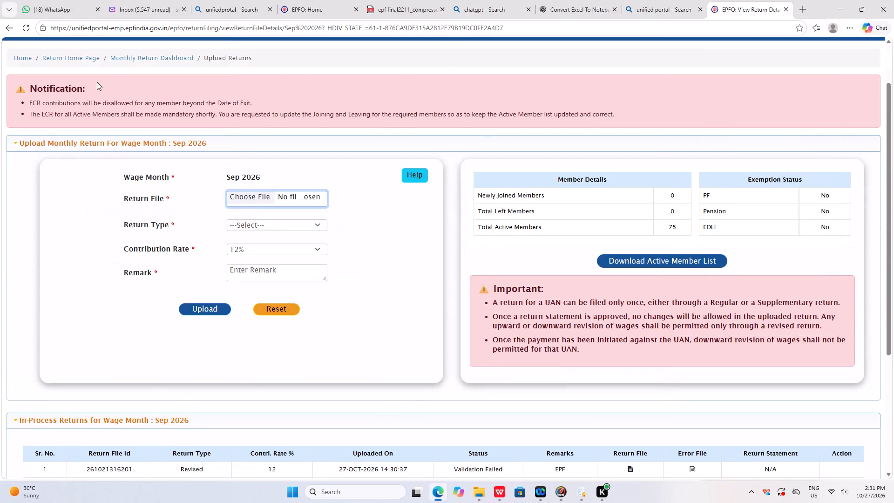
Return to the portal home, dismiss the PMVBRY notice, and reopen the Sep 2026 return upload page from the Return Filing Home Page.
{"action": "left_click", "coordinate": [27, 57]}
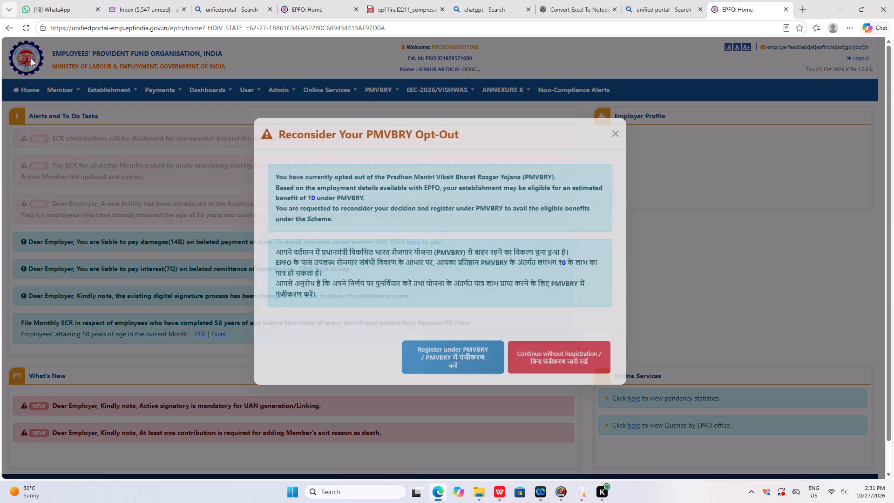
{"action": "left_click", "coordinate": [616, 141]}
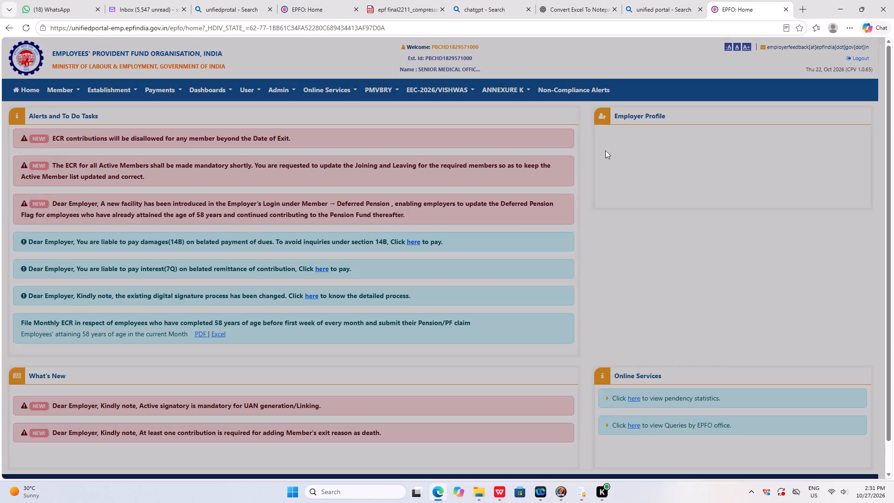
{"action": "left_click", "coordinate": [156, 88]}
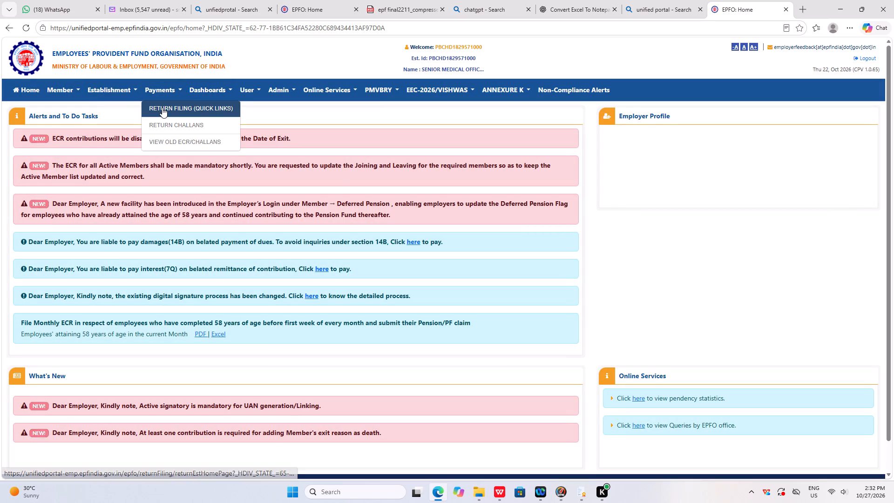
{"action": "left_click", "coordinate": [162, 108]}
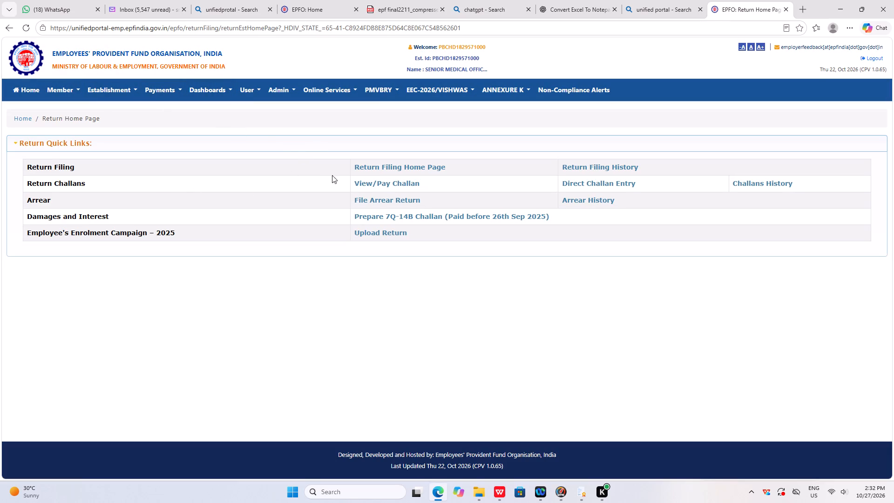
{"action": "left_click", "coordinate": [375, 163]}
{"action": "left_click", "coordinate": [376, 167]}
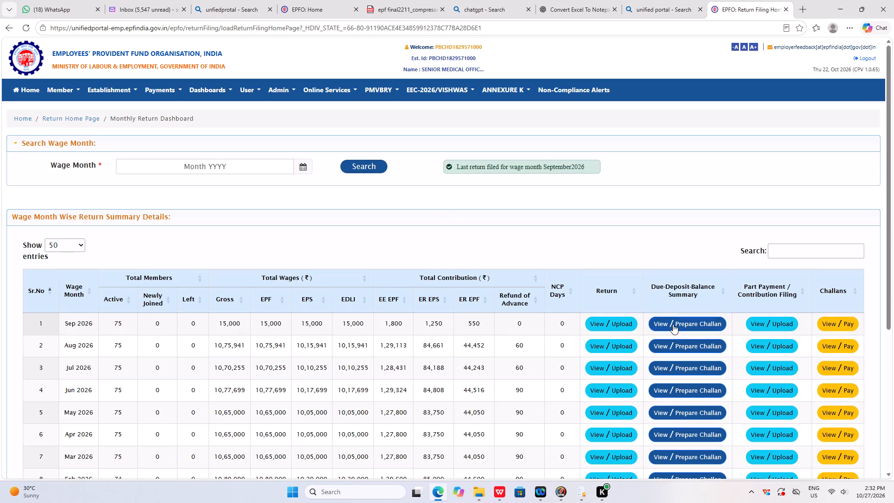
{"action": "left_click", "coordinate": [621, 322]}
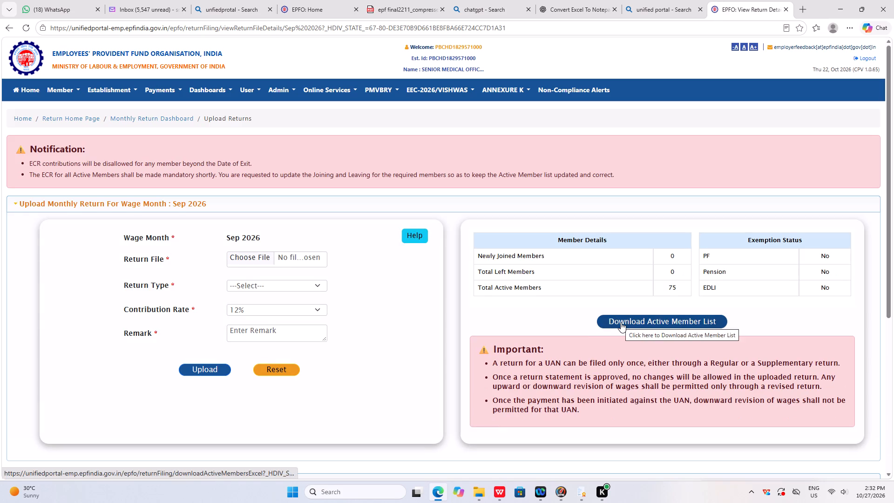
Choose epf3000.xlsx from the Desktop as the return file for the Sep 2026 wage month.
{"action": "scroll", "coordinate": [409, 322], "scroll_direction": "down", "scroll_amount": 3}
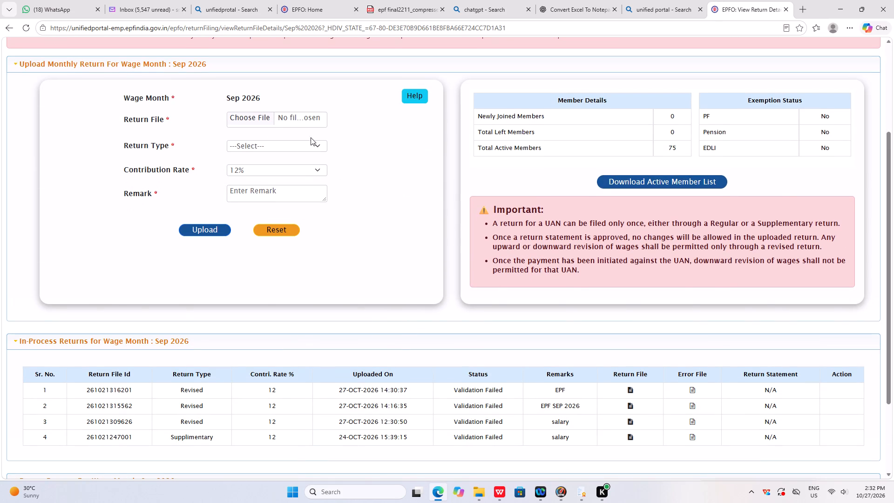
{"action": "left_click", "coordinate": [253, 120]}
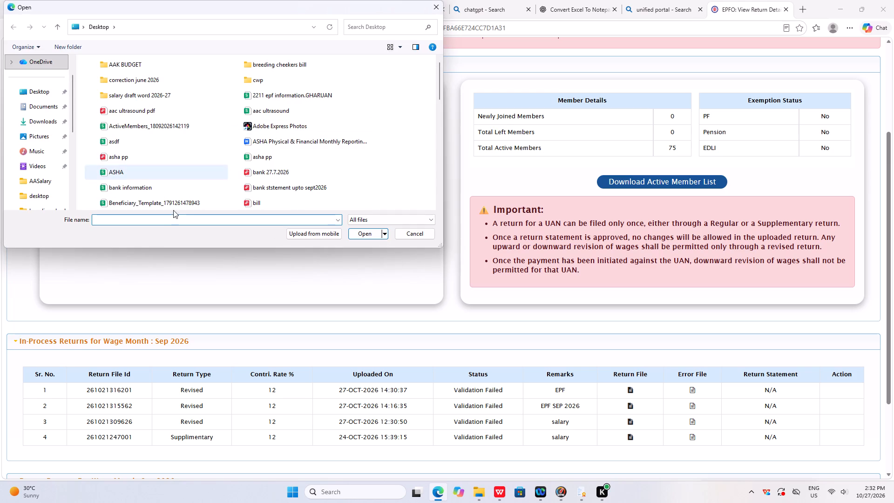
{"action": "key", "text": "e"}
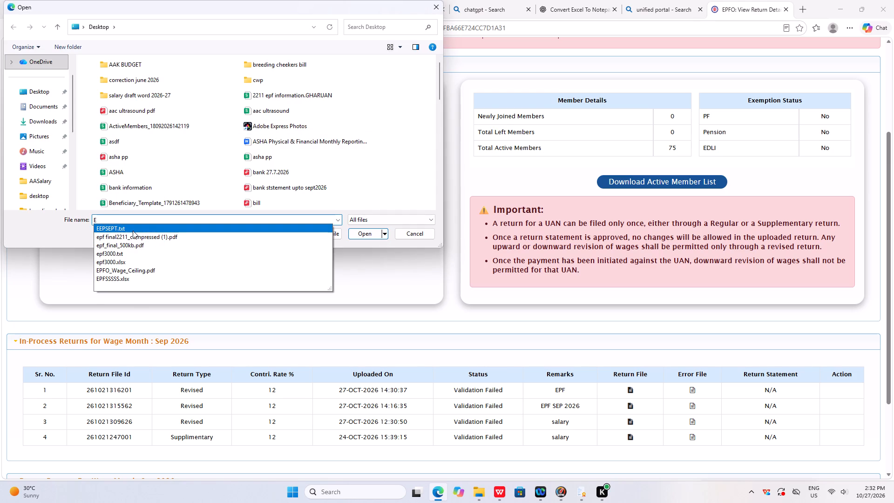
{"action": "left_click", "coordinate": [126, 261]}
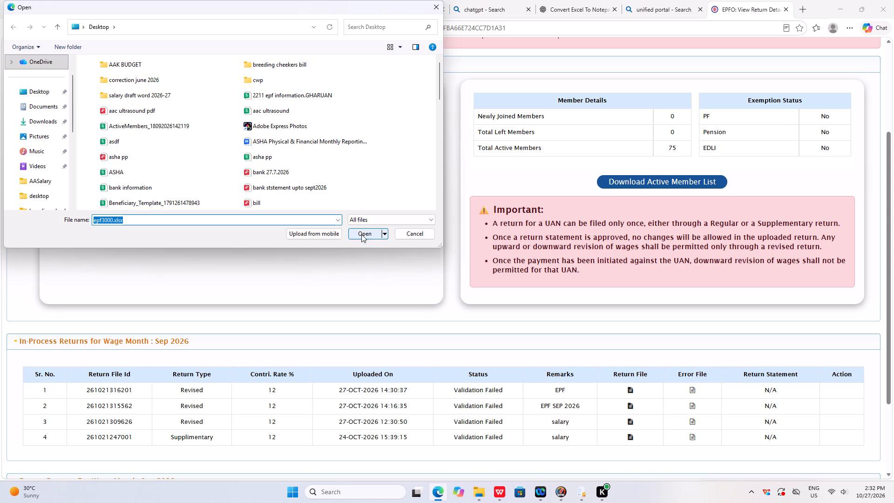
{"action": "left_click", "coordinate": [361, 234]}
Set the return type to Supplementary Return, enter the remark "EPF SEPT 2026", and try to upload the return.
{"action": "left_click", "coordinate": [274, 143]}
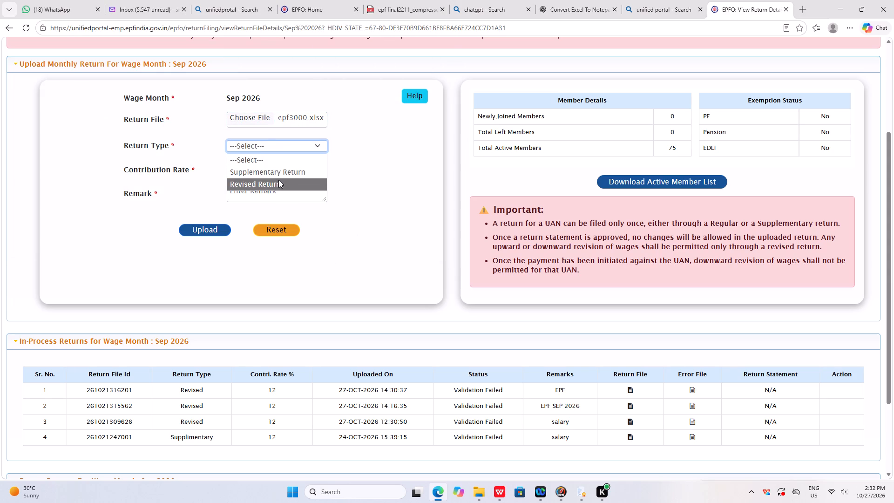
{"action": "left_click", "coordinate": [283, 172]}
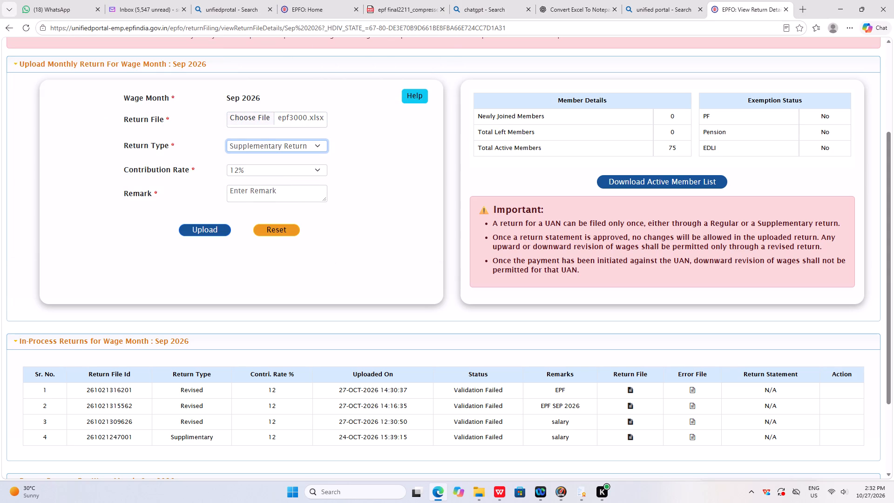
{"action": "left_click", "coordinate": [256, 188]}
{"action": "type", "text": "EPF SEPT 202"}
{"action": "key", "text": "6"}
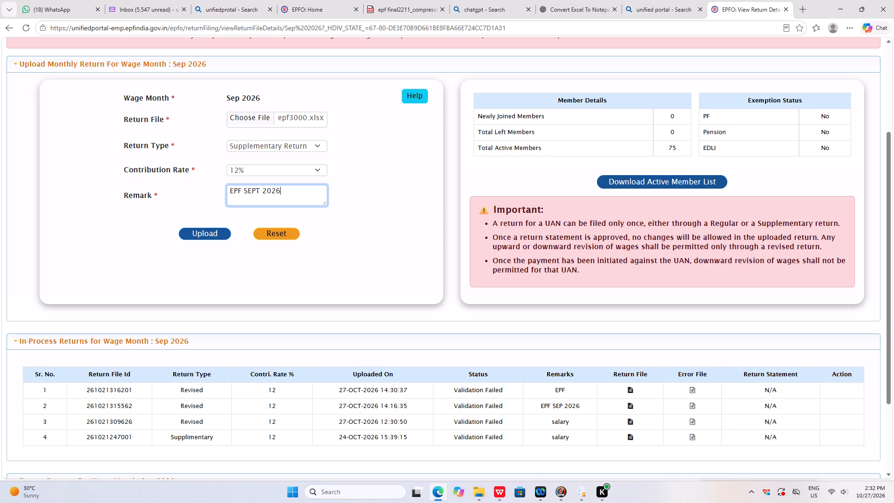
{"action": "left_click", "coordinate": [207, 231]}
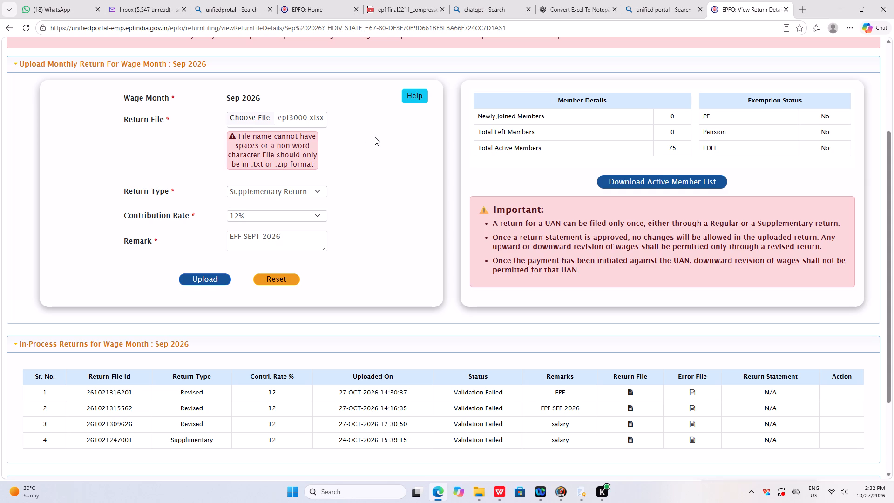
Replace the return file with epf3000.txt from the Desktop, upload the supplementary return, and confirm the submission.
{"action": "left_click", "coordinate": [256, 119]}
{"action": "left_click", "coordinate": [256, 119]}
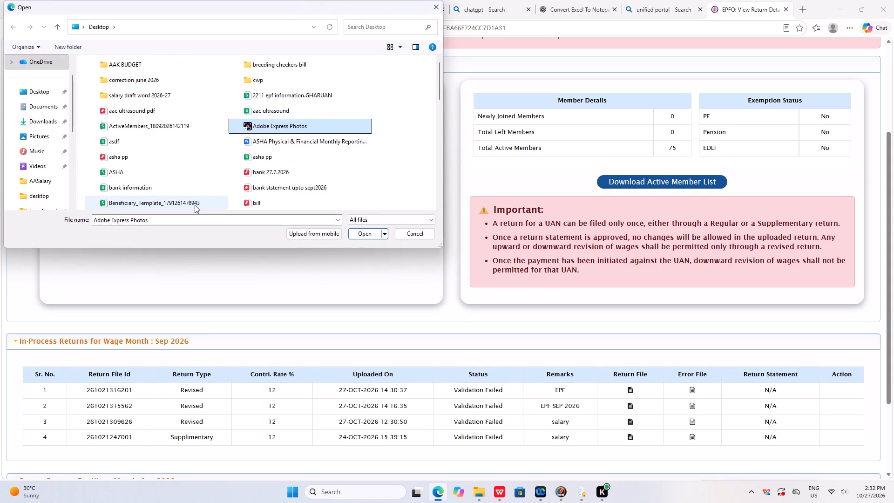
{"action": "left_click", "coordinate": [177, 223]}
{"action": "key", "text": "e"}
{"action": "key", "text": "p"}
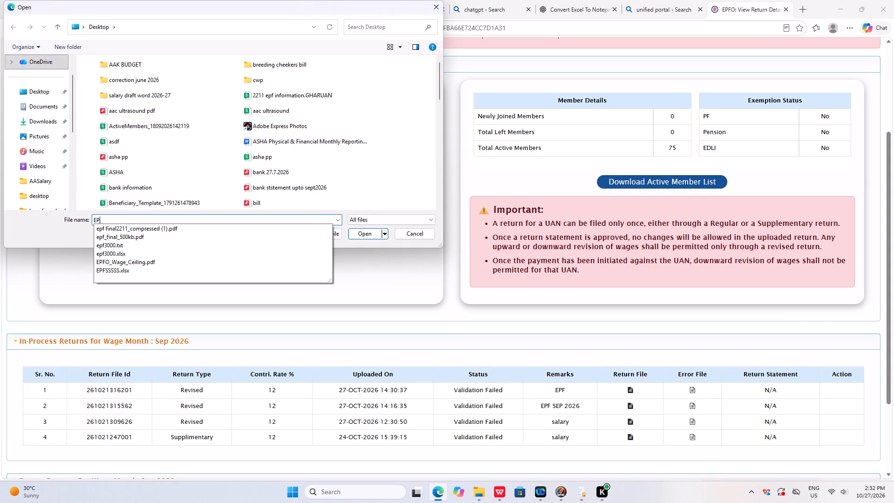
{"action": "left_click", "coordinate": [129, 246]}
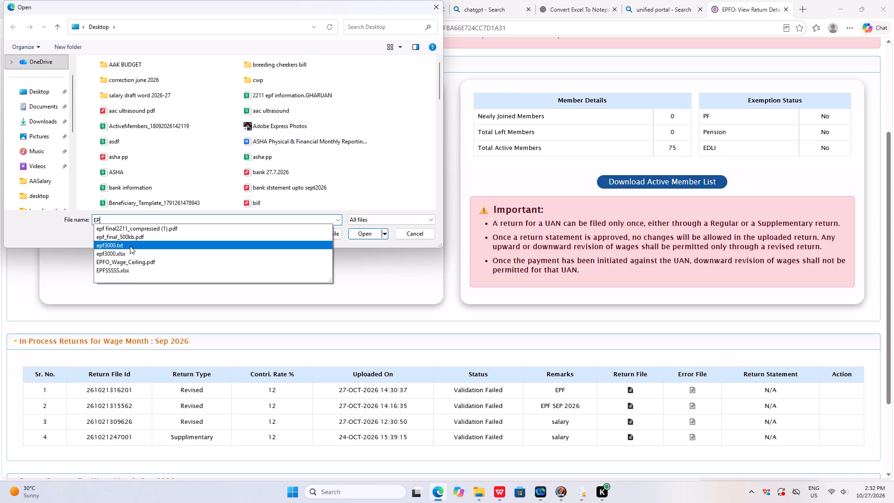
{"action": "left_click", "coordinate": [359, 230]}
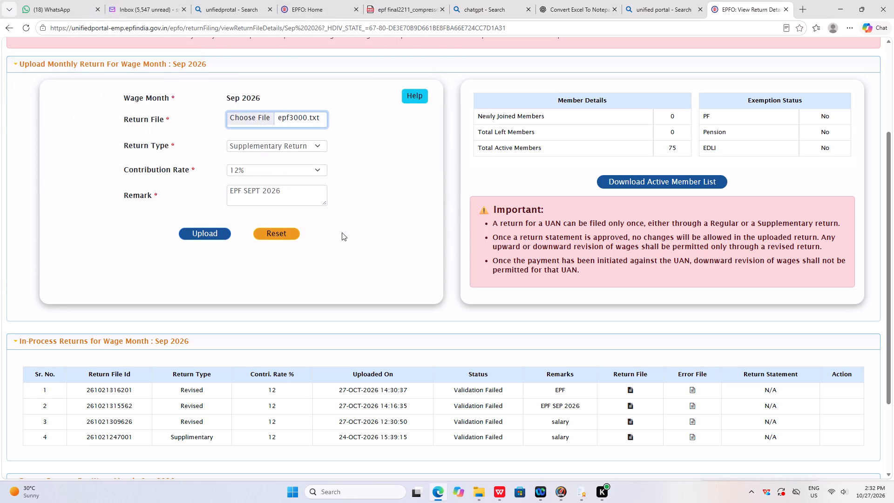
{"action": "left_click", "coordinate": [212, 232]}
{"action": "left_click", "coordinate": [507, 116]}
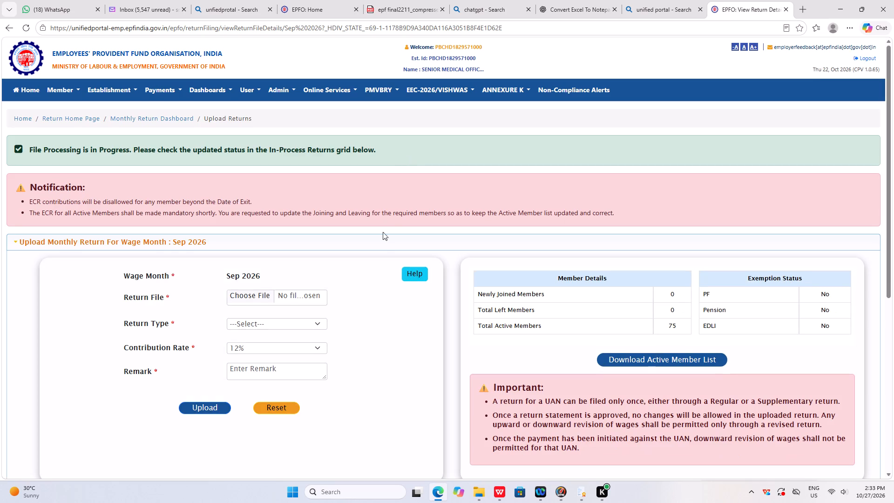
Open the error file of the in-process supplementary return marked "EPF SEPT 2026", read its validation errors, and go back to the portal.
{"action": "scroll", "coordinate": [382, 238], "scroll_direction": "down", "scroll_amount": 4}
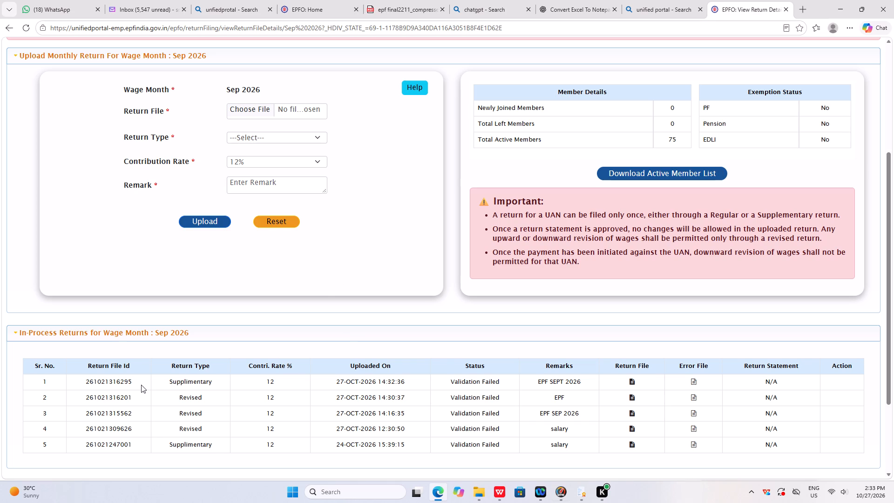
{"action": "left_click", "coordinate": [695, 383]}
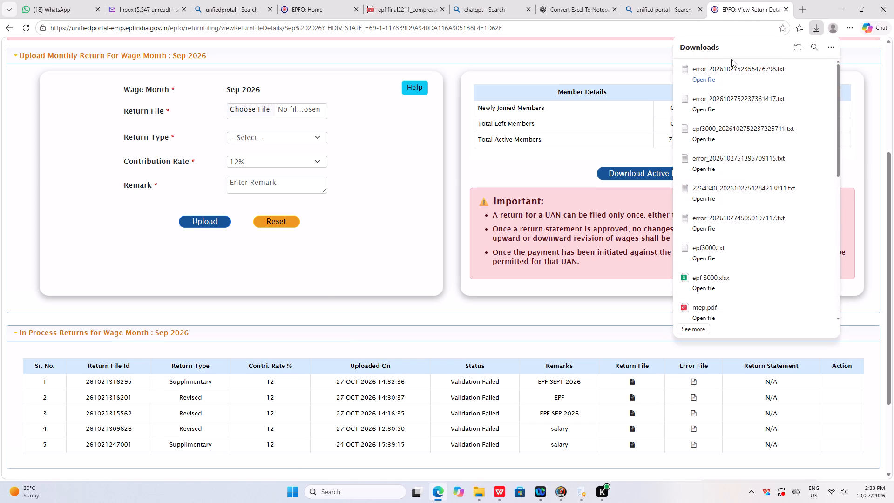
{"action": "left_click", "coordinate": [731, 69]}
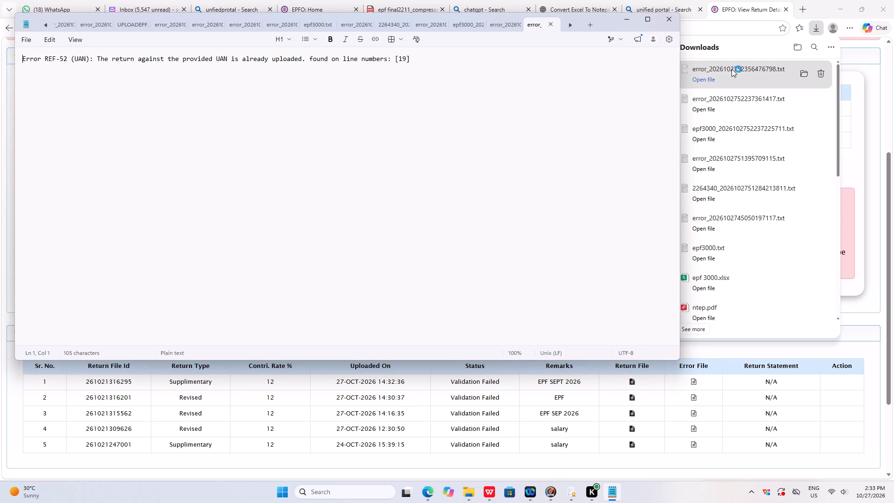
{"action": "left_click", "coordinate": [648, 20]}
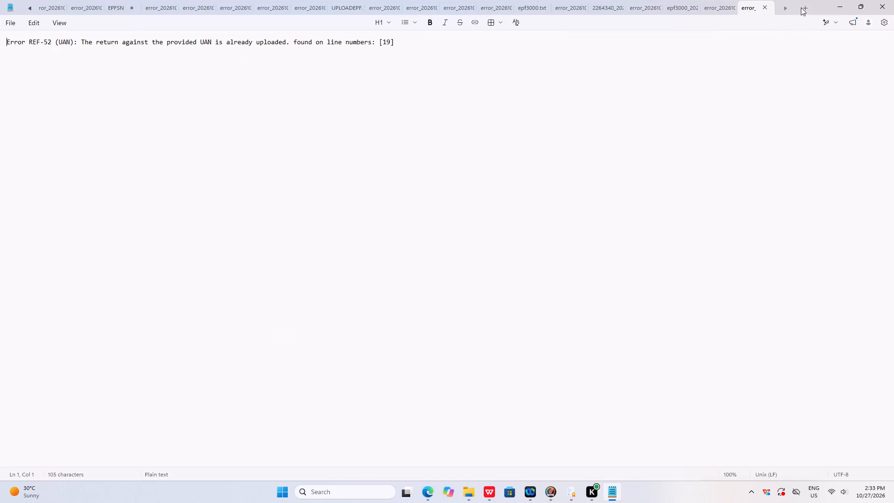
{"action": "left_click", "coordinate": [840, 6]}
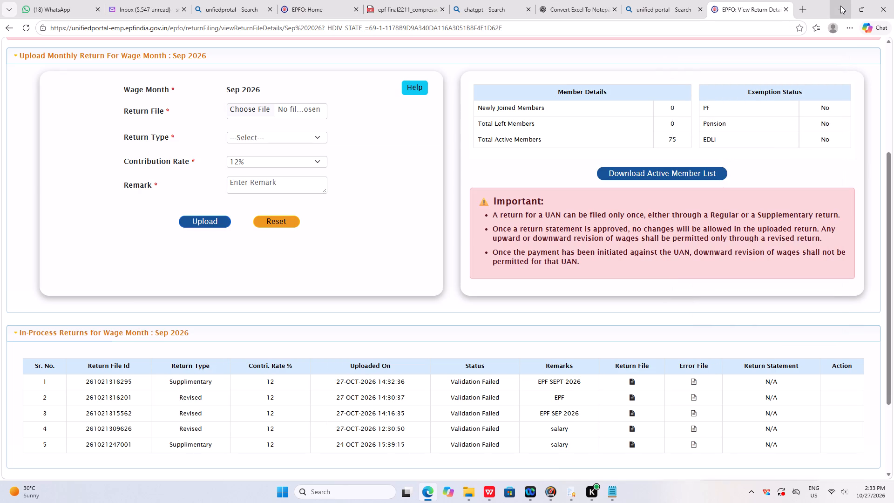
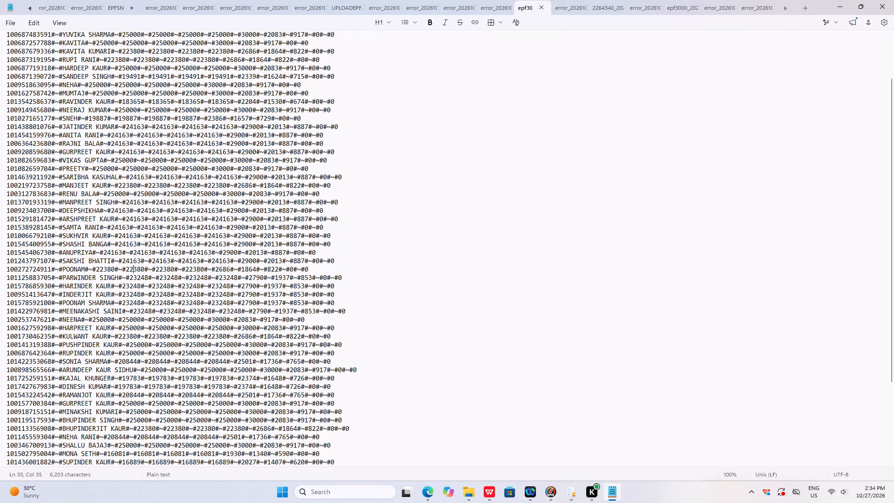
Go down through the member records of the open epf3000 text file, checking them against their line numbers.
{"action": "left_click", "coordinate": [7, 37]}
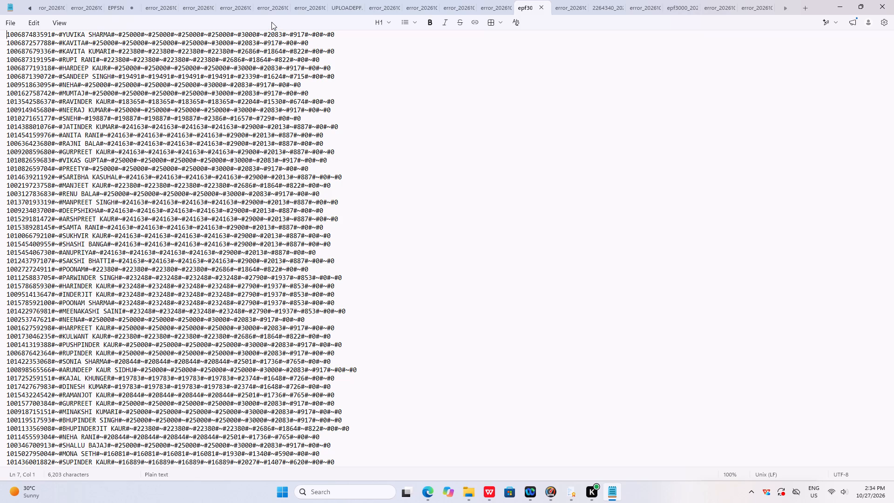
{"action": "key", "text": "Down"}
{"action": "key", "text": "Down"}
{"action": "key", "text": "Down"}
{"action": "key", "text": "Down"}
{"action": "key", "text": "Down"}
{"action": "key", "text": "Down"}
{"action": "key", "text": "Down"}
{"action": "key", "text": "Down"}
{"action": "key", "text": "Down"}
{"action": "key", "text": "Down"}
{"action": "key", "text": "Down"}
{"action": "key", "text": "Down"}
{"action": "key", "text": "Down"}
{"action": "key", "text": "Down"}
{"action": "key", "text": "Down"}
{"action": "key", "text": "Down"}
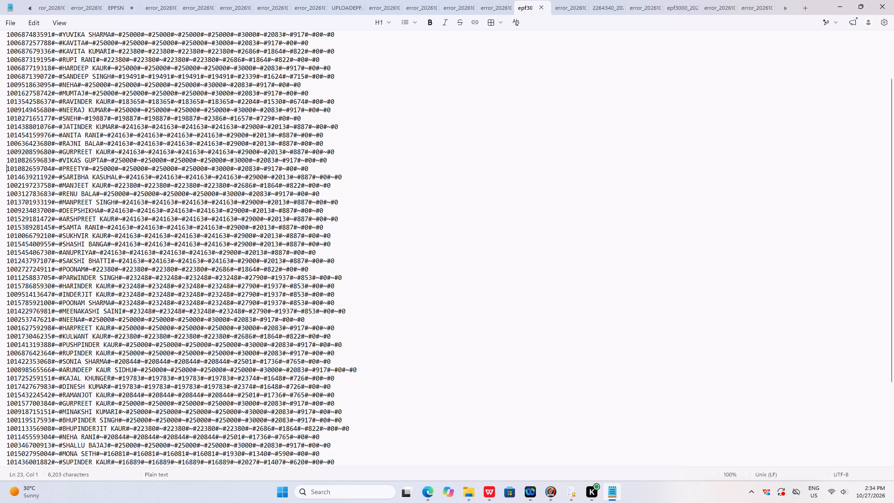
Open the error file of the in-process supplementary return marked "EPF SEPT 2026" again, read the error's line number, and return to the portal.
{"action": "left_click", "coordinate": [431, 489]}
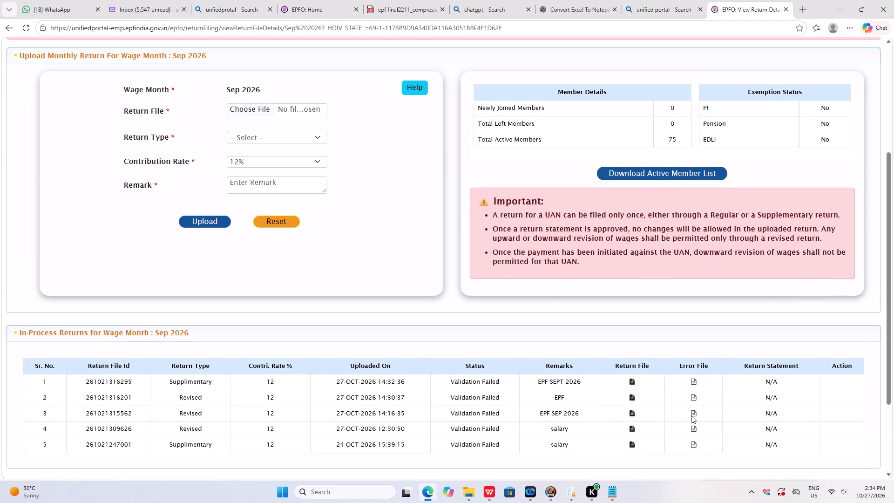
{"action": "left_click", "coordinate": [694, 379]}
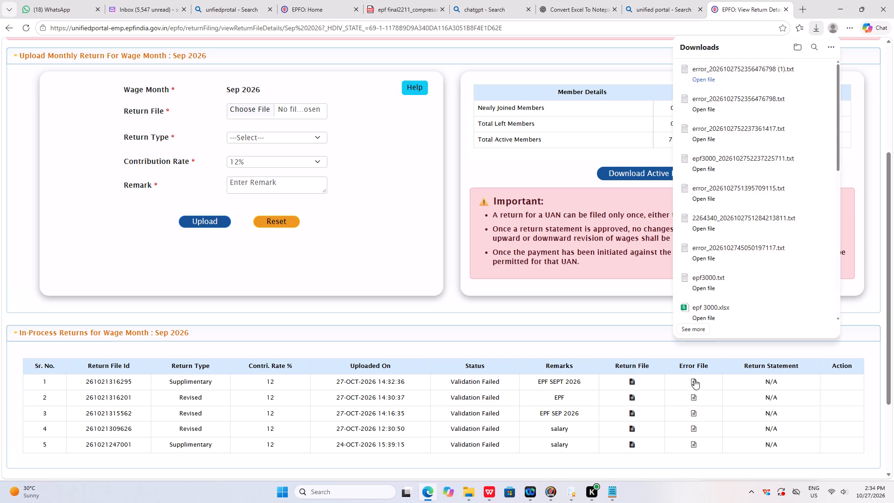
{"action": "left_click", "coordinate": [725, 66]}
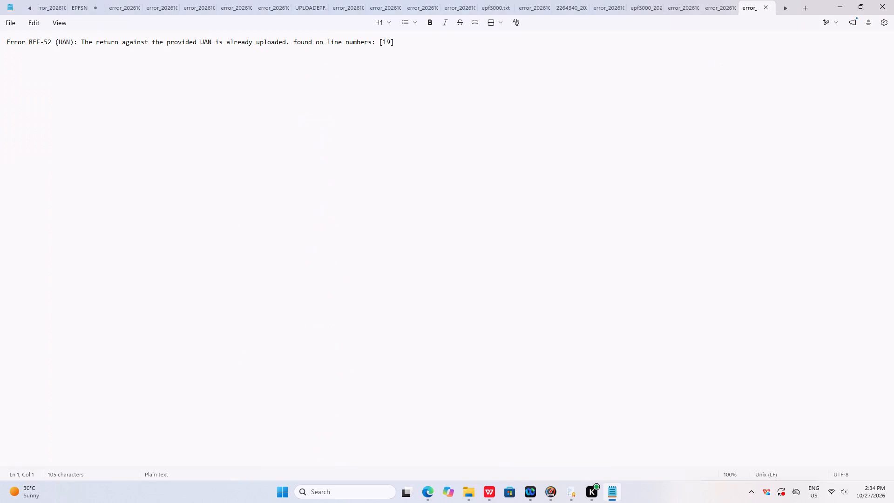
{"action": "left_click", "coordinate": [429, 495]}
{"action": "left_click", "coordinate": [611, 492]}
{"action": "left_click", "coordinate": [841, 5]}
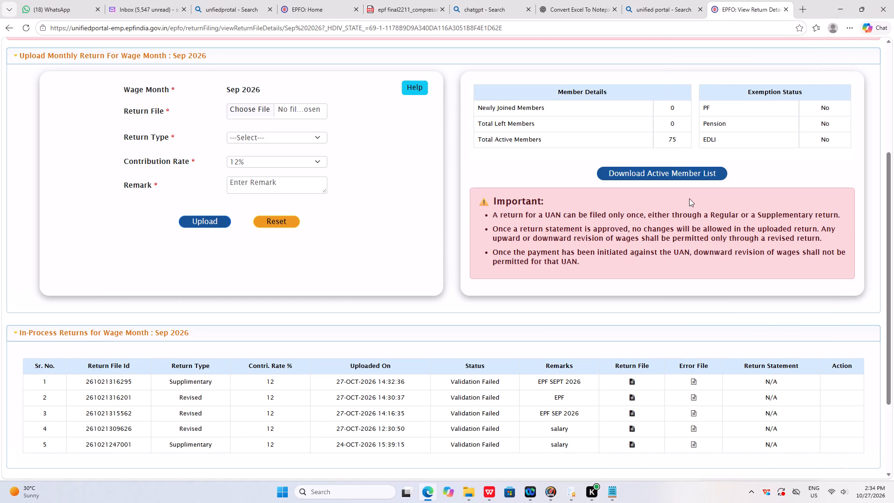
Download the return file of the in-process supplementary return marked "EPF SEPT 2026" and open it in Notepad.
{"action": "left_click", "coordinate": [630, 381]}
{"action": "left_click", "coordinate": [711, 70]}
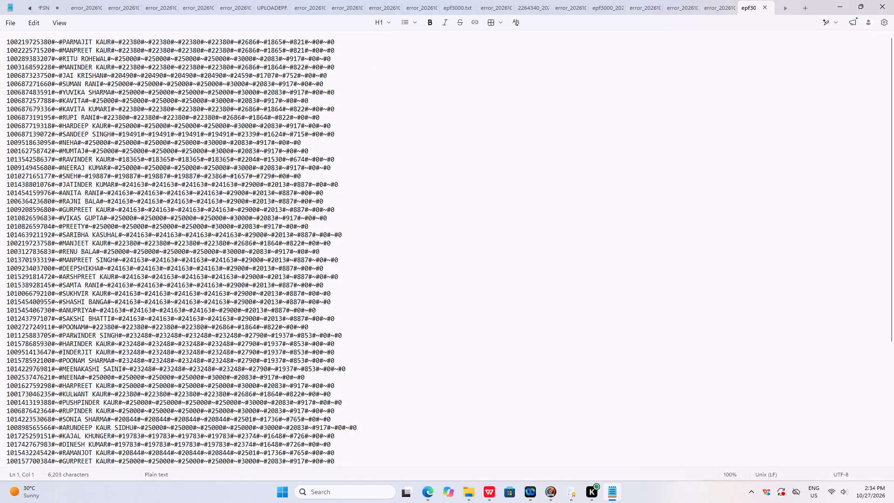
Count down through the member records to line 19 and delete that entire record from the return file.
{"action": "left_click", "coordinate": [42, 41]}
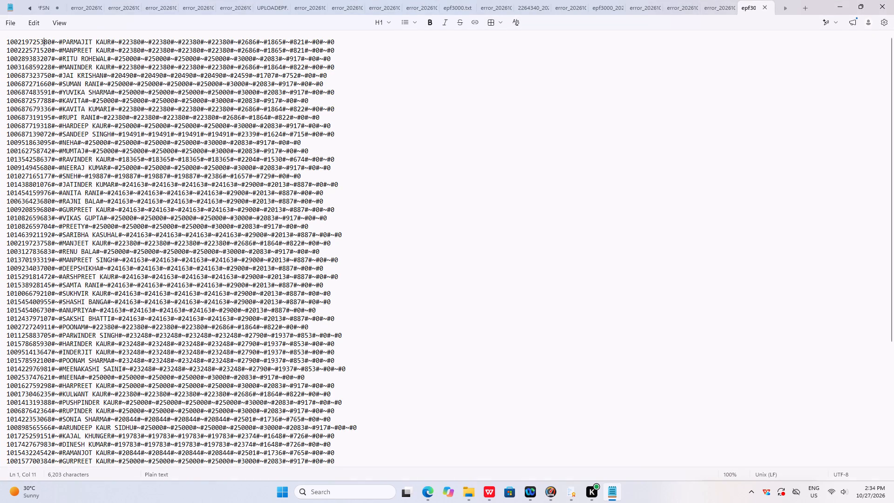
{"action": "left_click", "coordinate": [5, 45]}
{"action": "left_click", "coordinate": [55, 70]}
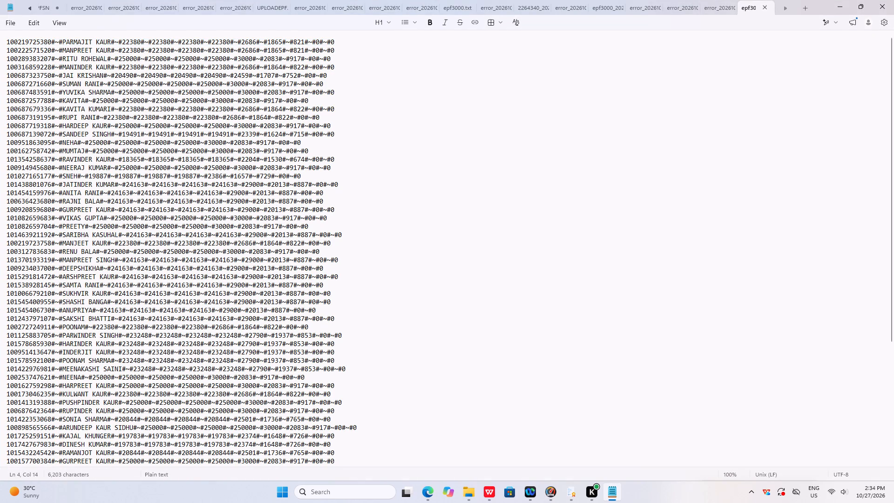
{"action": "left_click", "coordinate": [7, 41]}
{"action": "key", "text": "Down"}
{"action": "key", "text": "Down"}
{"action": "key", "text": "Down"}
{"action": "key", "text": "Down"}
{"action": "key", "text": "Down"}
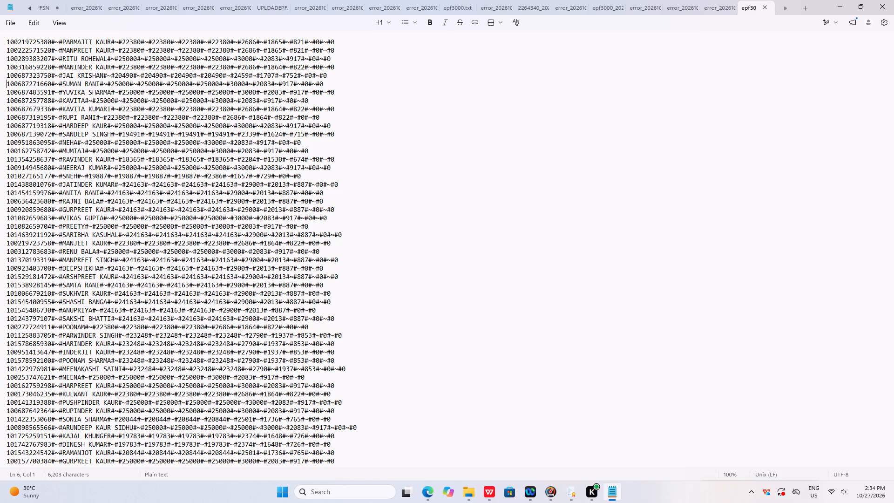
{"action": "key", "text": "Down"}
{"action": "key", "text": "Down"}
{"action": "key", "text": "Down"}
{"action": "key", "text": "Down"}
{"action": "key", "text": "Down"}
{"action": "key", "text": "Down"}
{"action": "key", "text": "Down"}
{"action": "key", "text": "Down"}
{"action": "key", "text": "Down"}
{"action": "key", "text": "Down"}
{"action": "key", "text": "Down"}
{"action": "key", "text": "Down"}
{"action": "key", "text": "Down"}
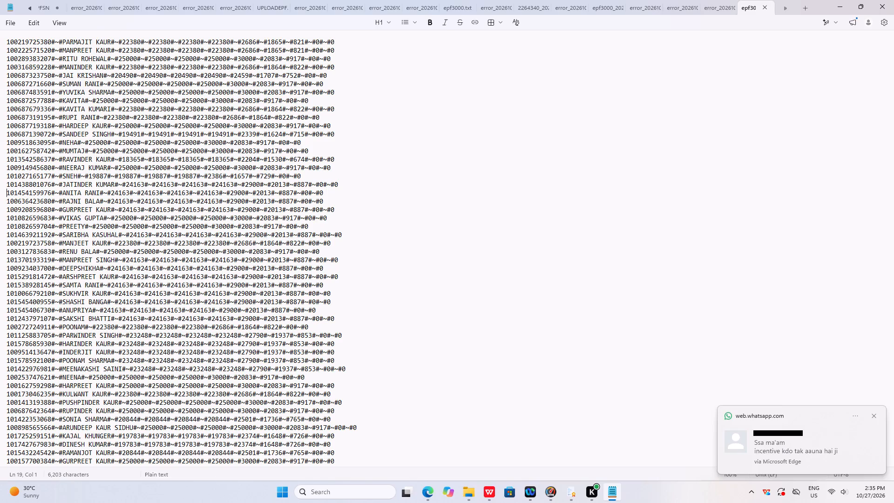
{"action": "left_click", "coordinate": [6, 192]}
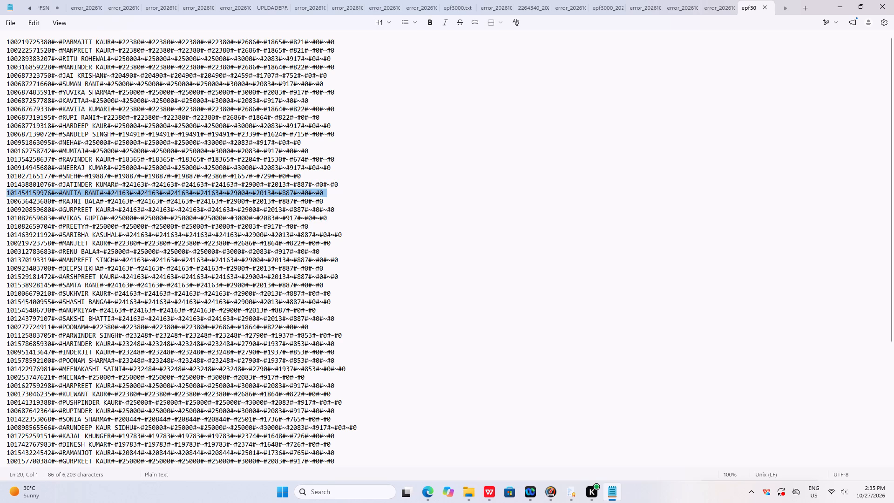
{"action": "key", "text": "End"}
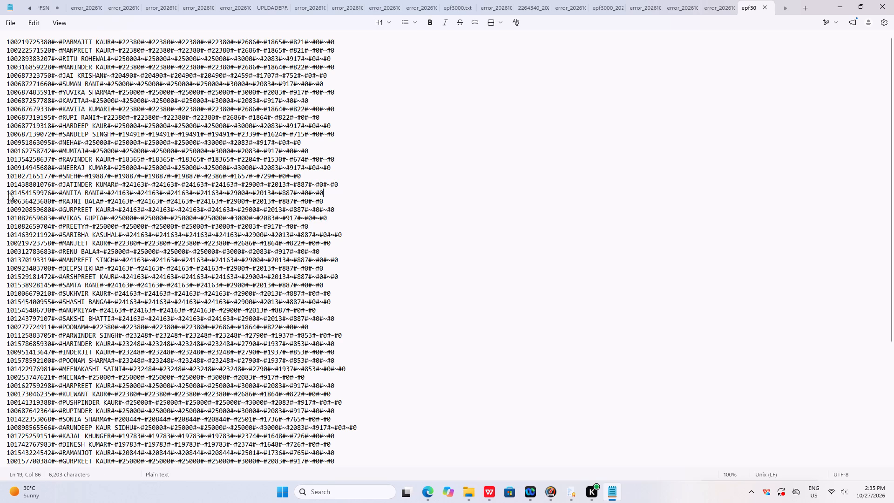
{"action": "left_click", "coordinate": [6, 191]}
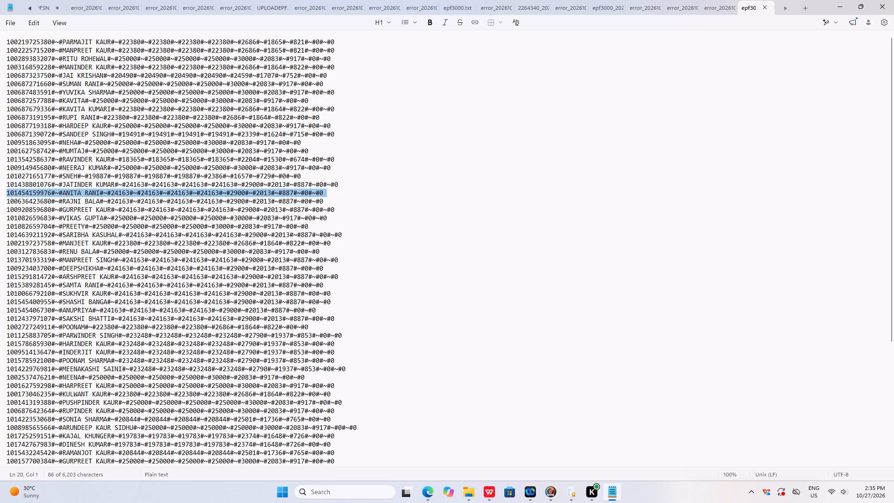
{"action": "key", "text": "Delete"}
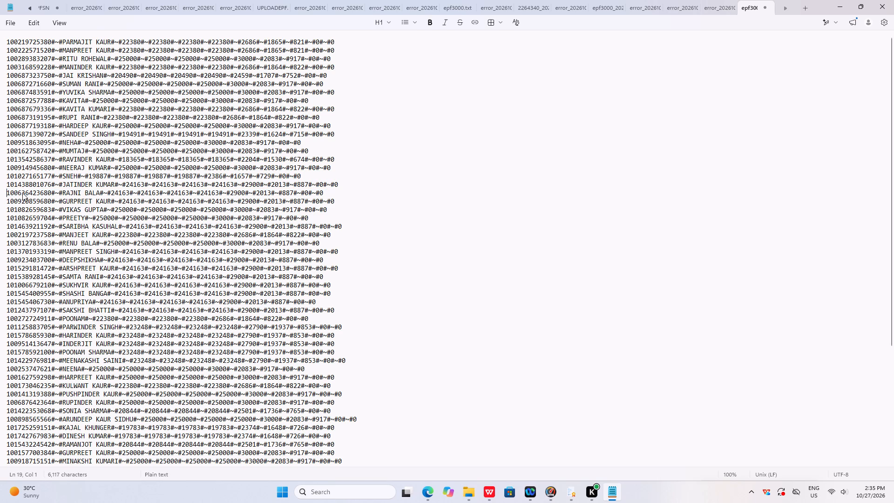
Save the edited return text file.
{"action": "left_click", "coordinate": [349, 200]}
{"action": "left_click", "coordinate": [11, 22]}
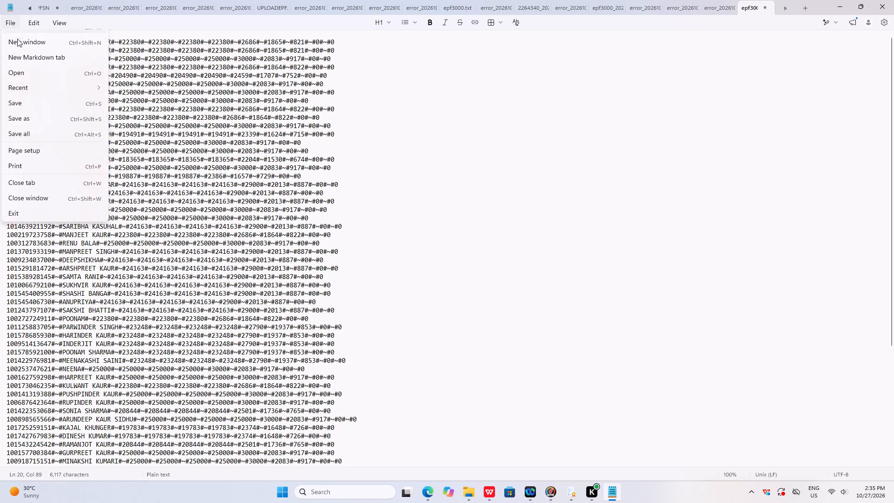
{"action": "left_click", "coordinate": [21, 116]}
{"action": "left_click", "coordinate": [366, 166]}
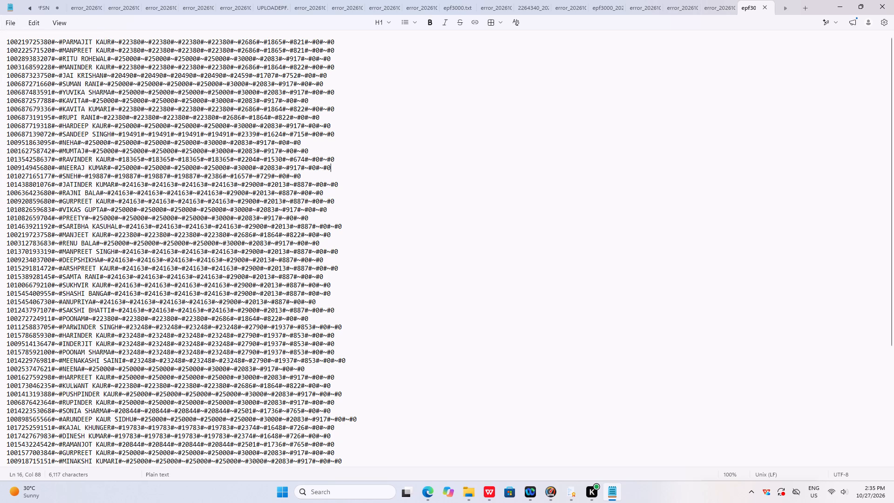
Back in the EPFO portal, choose epf3000.txt from the Desktop as the return file for Sep 2026.
{"action": "left_click", "coordinate": [431, 492]}
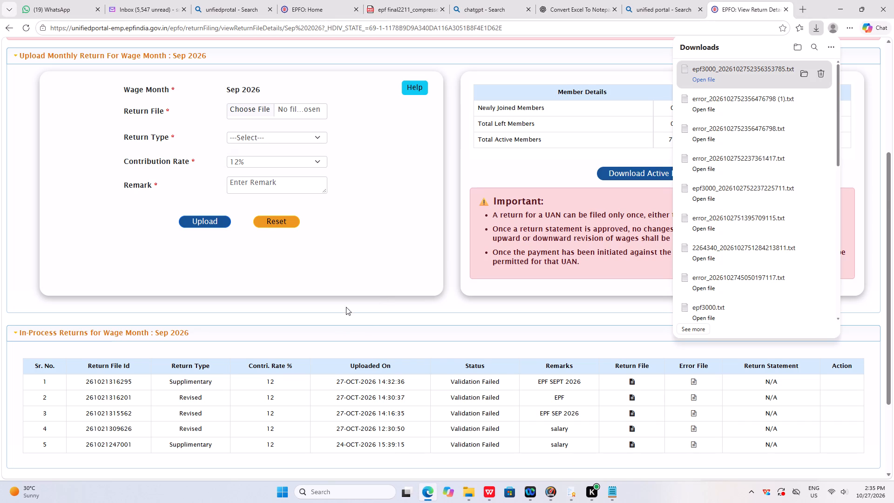
{"action": "left_click", "coordinate": [359, 211]}
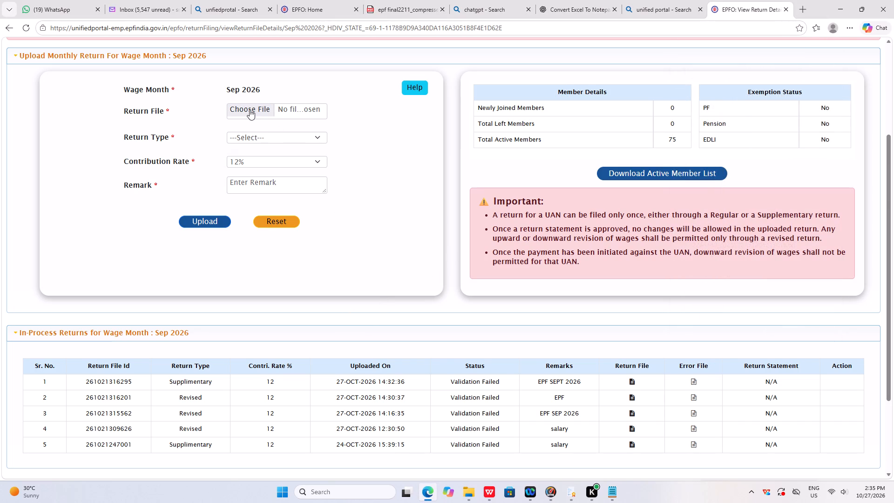
{"action": "left_click", "coordinate": [250, 109]}
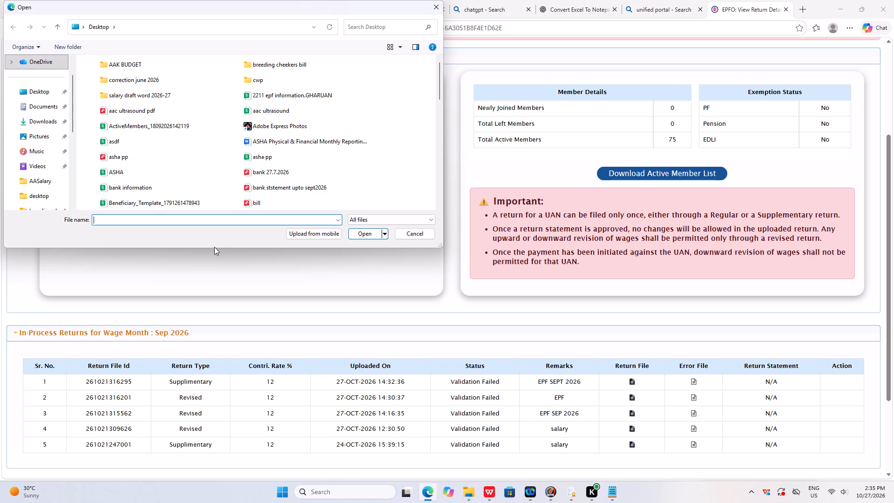
{"action": "left_click", "coordinate": [416, 233]}
{"action": "left_click", "coordinate": [245, 110]}
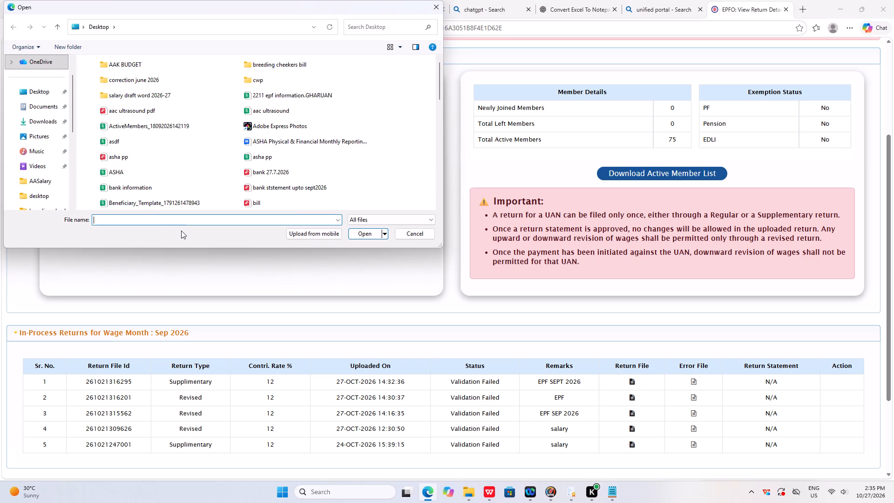
{"action": "key", "text": "e"}
{"action": "key", "text": "p"}
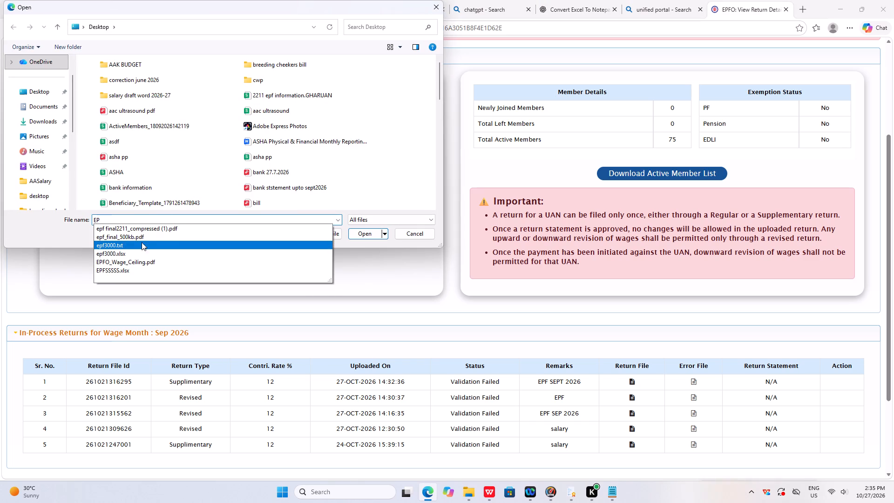
{"action": "left_click", "coordinate": [131, 245]}
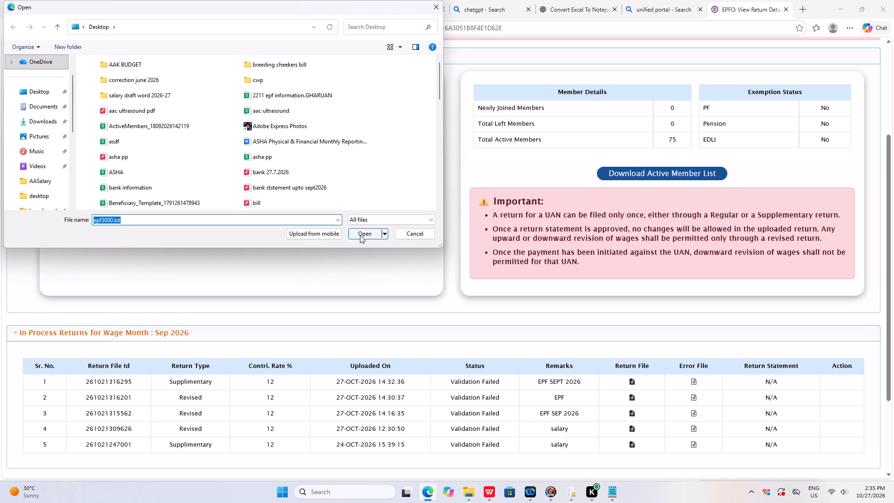
{"action": "left_click", "coordinate": [360, 234]}
Set the return type to Revised Return, enter the remark "EPF SEPT 2026", upload the return, and confirm the submission.
{"action": "left_click", "coordinate": [245, 140]}
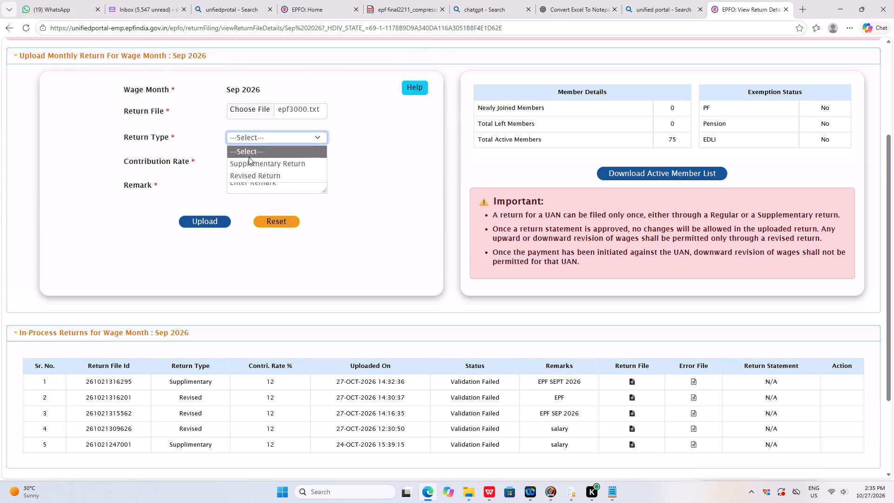
{"action": "left_click", "coordinate": [251, 175]}
{"action": "left_click", "coordinate": [243, 184]}
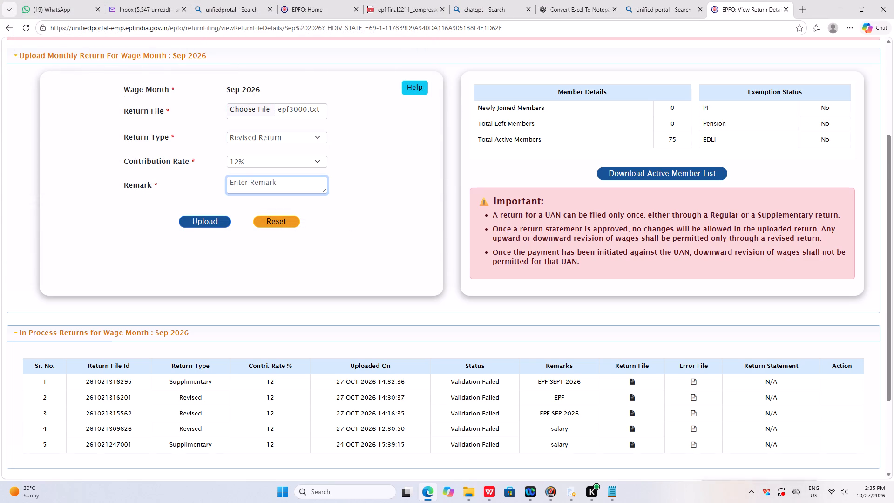
{"action": "type", "text": "EPF SEPT 2026"}
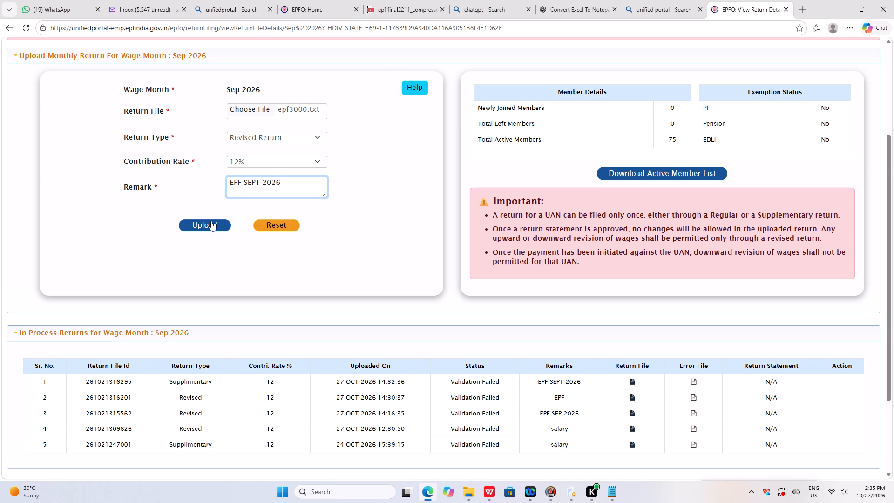
{"action": "left_click", "coordinate": [211, 221]}
{"action": "left_click", "coordinate": [504, 113]}
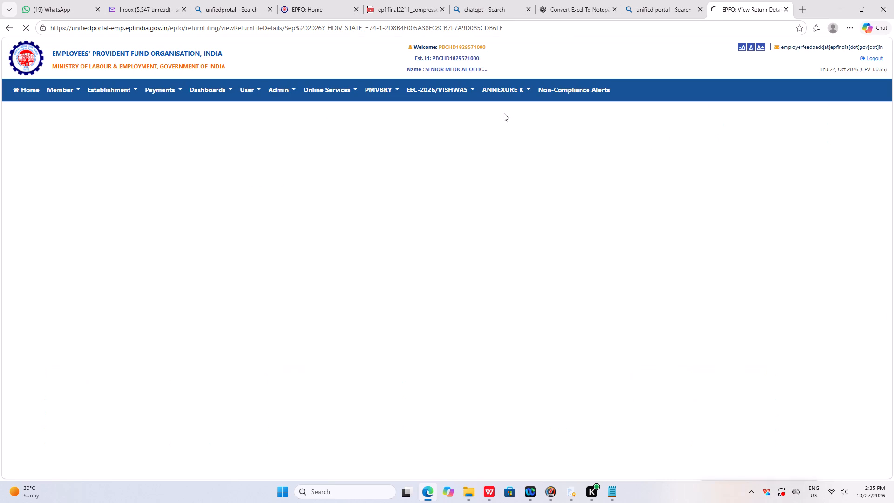
Open the error file of the newest in-process revised return, read its validation errors, and go back to the portal.
{"action": "scroll", "coordinate": [361, 289], "scroll_direction": "down", "scroll_amount": 4}
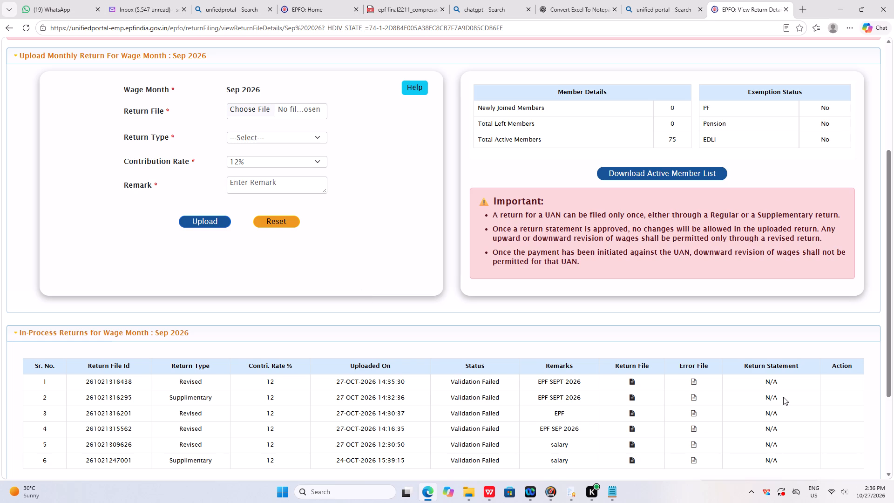
{"action": "left_click", "coordinate": [696, 381]}
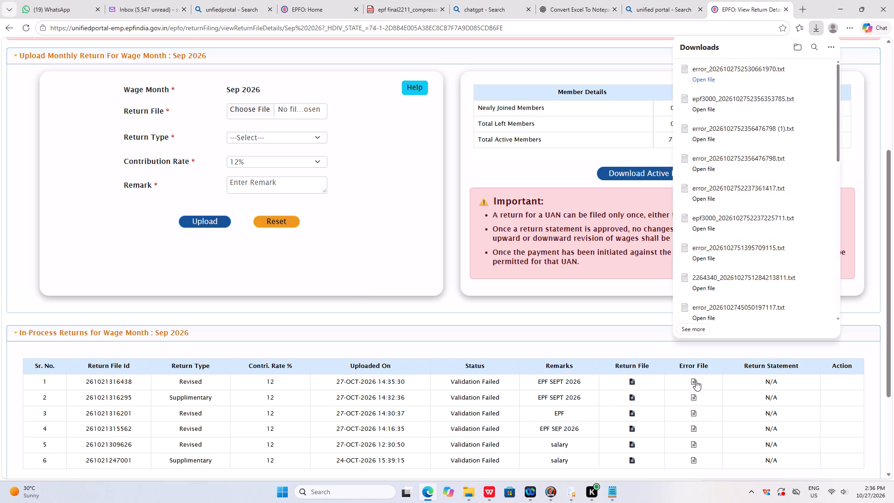
{"action": "left_click", "coordinate": [762, 71]}
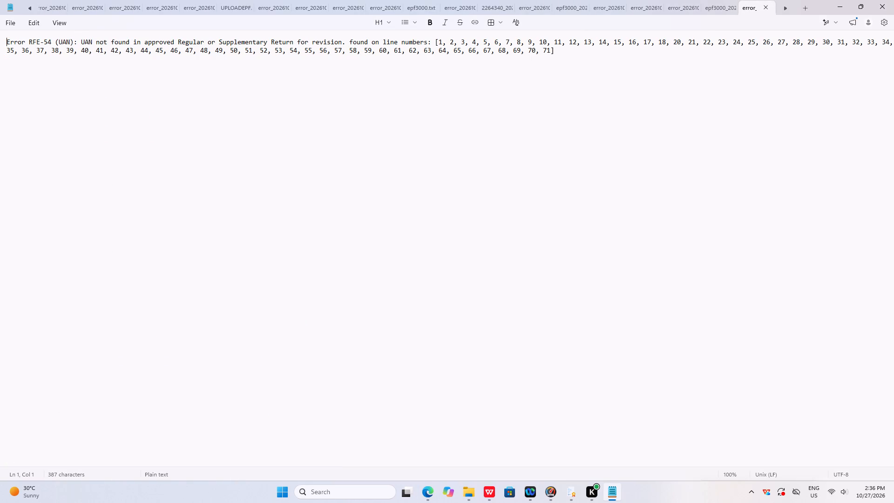
{"action": "left_click", "coordinate": [433, 494]}
Choose epf3000.txt from the Desktop again as the return file for the Sep 2026 wage month.
{"action": "left_click", "coordinate": [257, 107]}
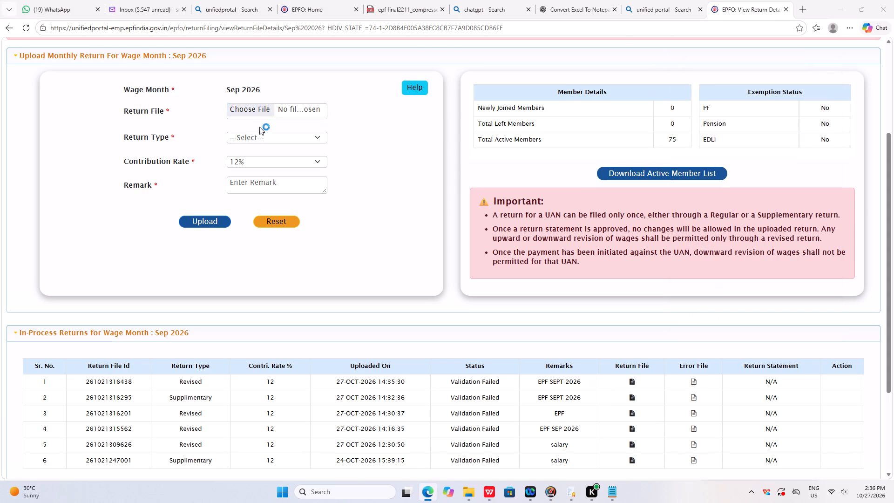
{"action": "key", "text": "e"}
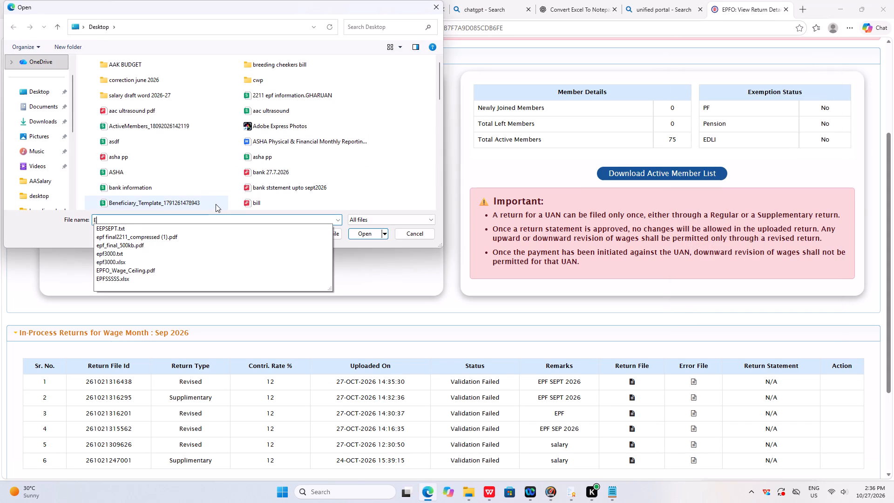
{"action": "key", "text": "p"}
{"action": "left_click", "coordinate": [134, 246]}
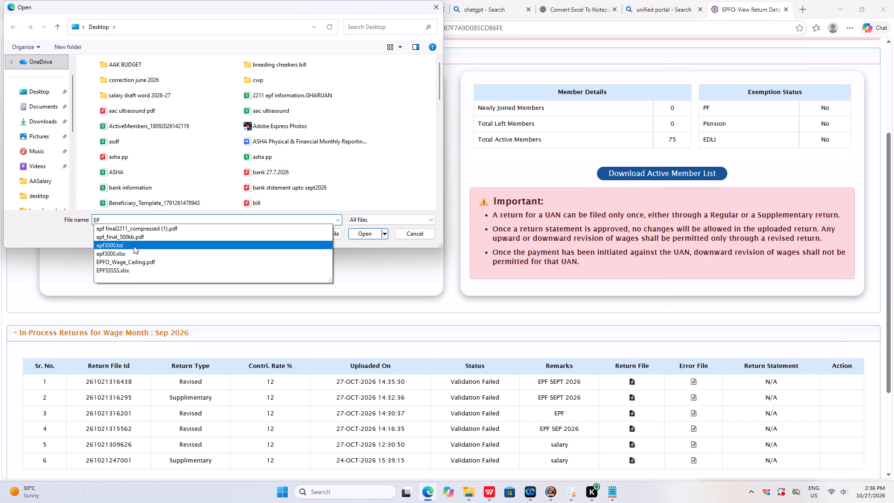
{"action": "left_click", "coordinate": [355, 233]}
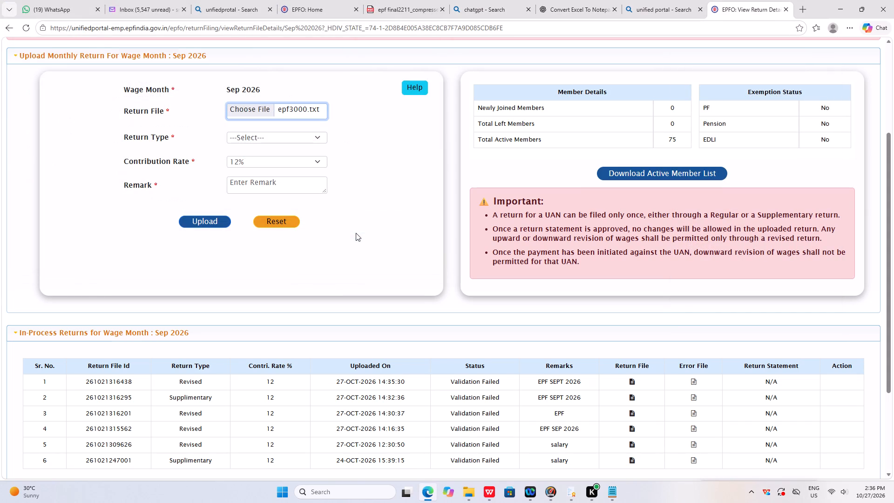
Set the return type to Supplementary Return, enter the remark "EPF SEPT 2026", upload the return, and confirm the submission.
{"action": "left_click", "coordinate": [285, 138]}
{"action": "left_click", "coordinate": [278, 164]}
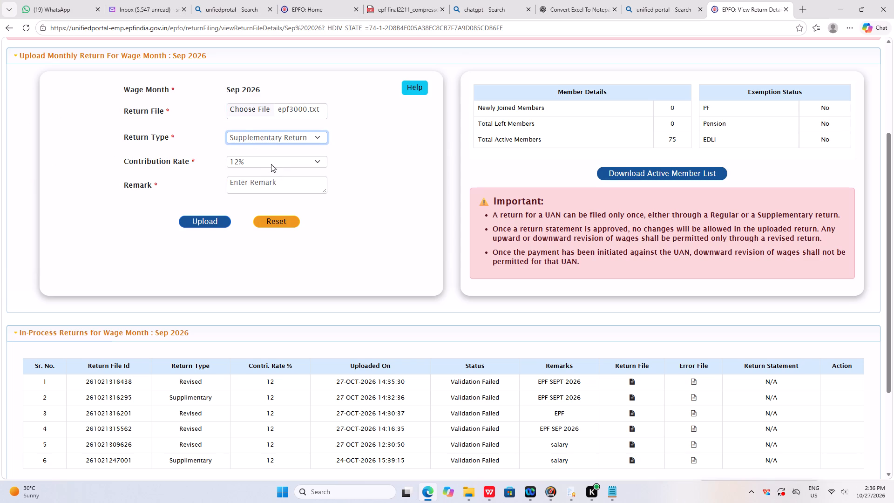
{"action": "left_click", "coordinate": [254, 181]}
{"action": "type", "text": "EPF"}
{"action": "key", "text": "space"}
{"action": "type", "text": "SEPT 2026"}
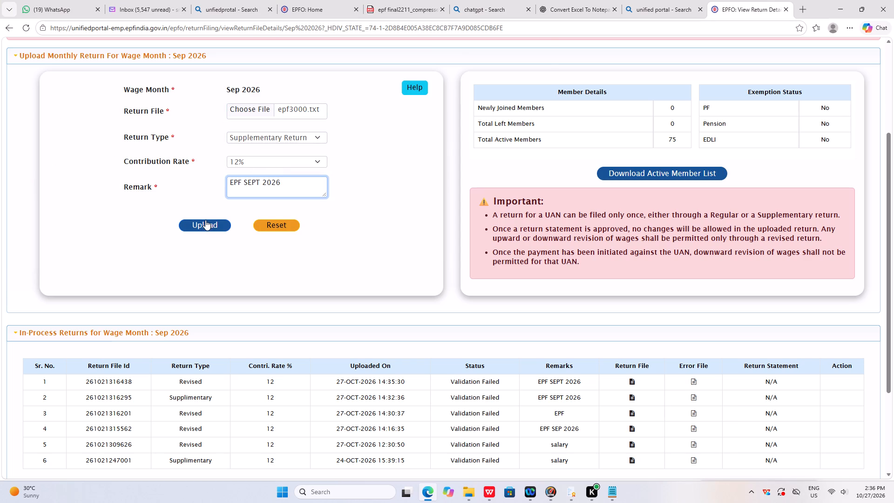
{"action": "left_click", "coordinate": [208, 221]}
{"action": "left_click", "coordinate": [501, 116]}
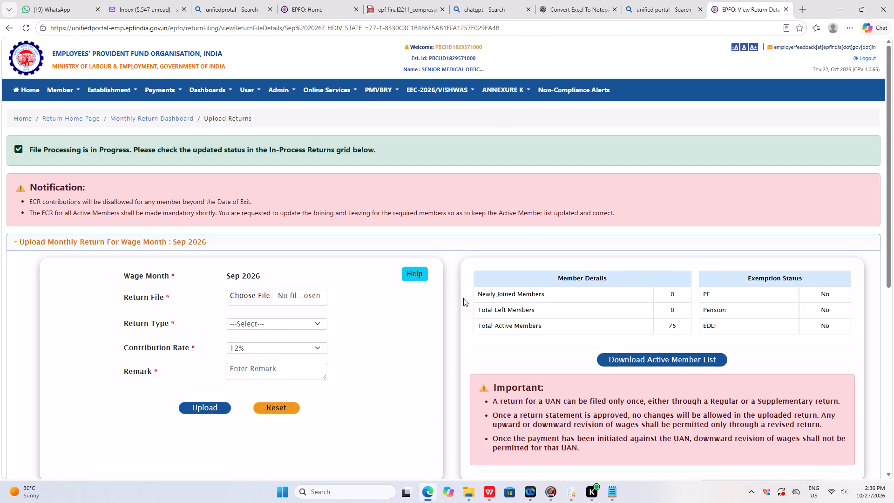
Open the error file of the newest in-process supplementary return, read its validation error, and close Notepad.
{"action": "scroll", "coordinate": [379, 333], "scroll_direction": "down", "scroll_amount": 8}
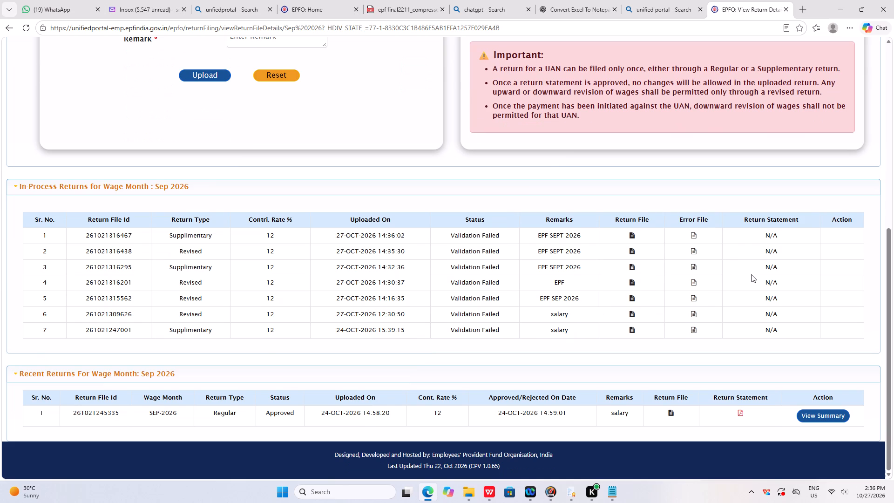
{"action": "left_click", "coordinate": [696, 236]}
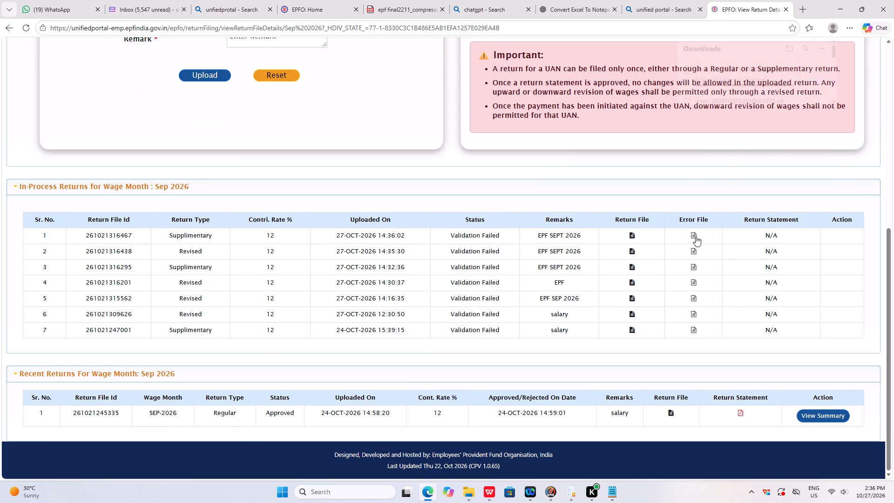
{"action": "double_click", "coordinate": [703, 73]}
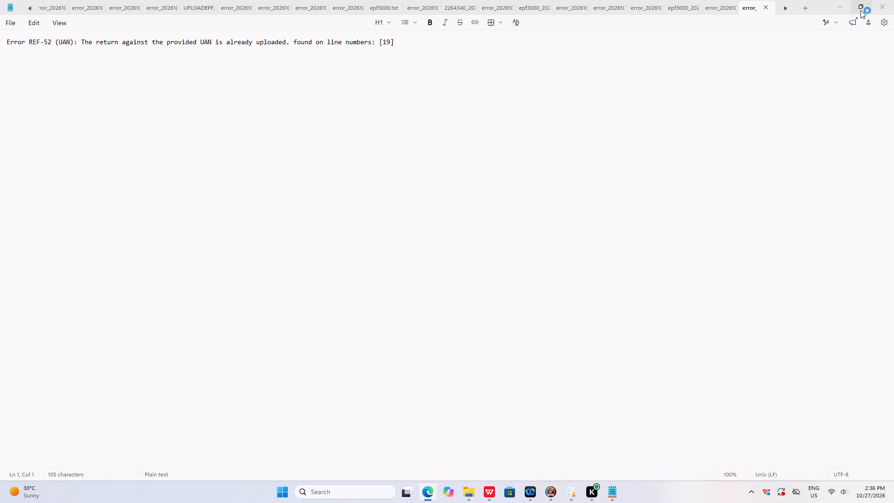
{"action": "left_click", "coordinate": [885, 7]}
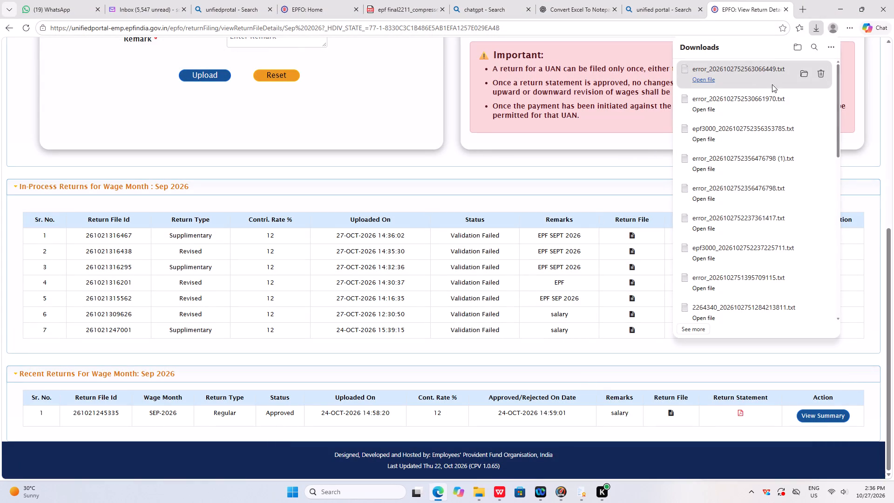
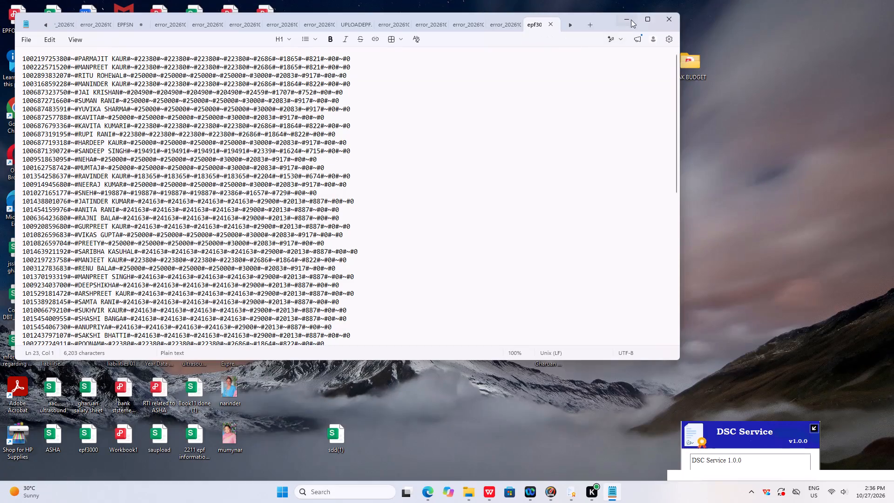
Delete the whole member record on line 19 of the epf3000 text file, leaving no blank line.
{"action": "left_click", "coordinate": [646, 16]}
{"action": "left_click", "coordinate": [91, 254]}
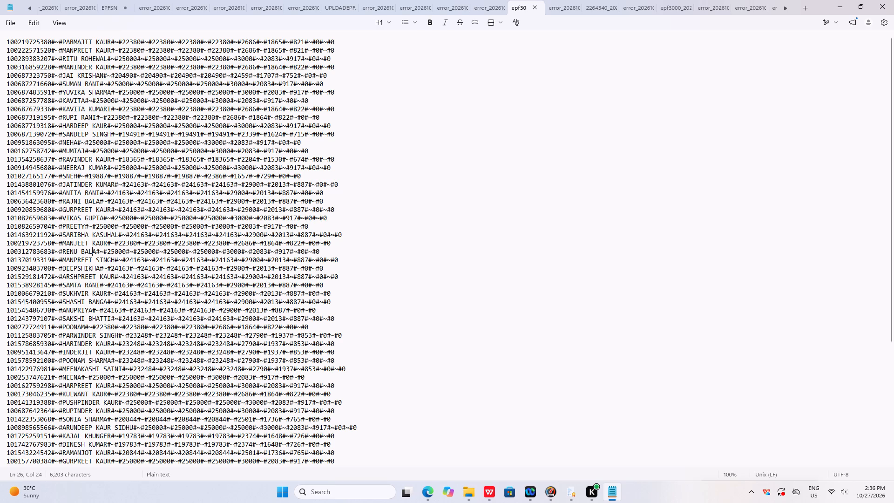
{"action": "left_click_drag", "start_coordinate": [7, 193], "coordinate": [270, 193]}
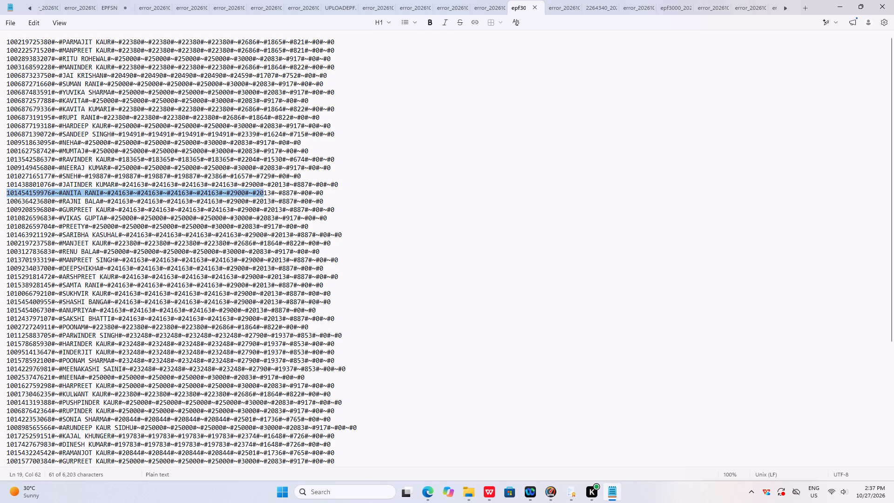
{"action": "left_click_drag", "start_coordinate": [270, 193], "coordinate": [331, 193]}
{"action": "key", "text": "Delete"}
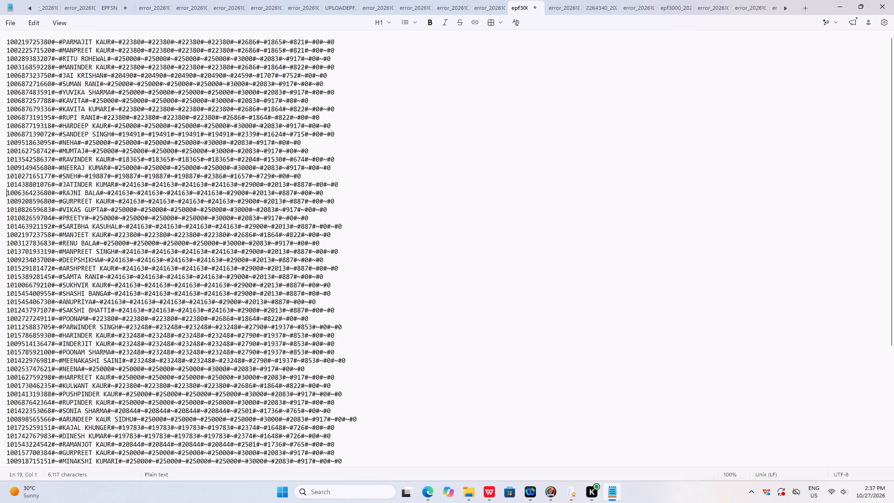
{"action": "left_click", "coordinate": [397, 219]}
Save the edited return file as a separate text document named epf3000F on the Desktop.
{"action": "left_click", "coordinate": [7, 23]}
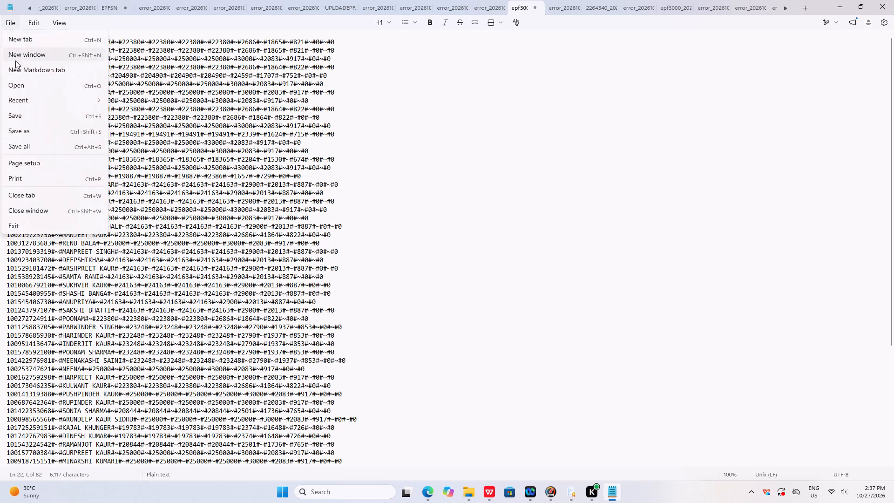
{"action": "left_click", "coordinate": [19, 130]}
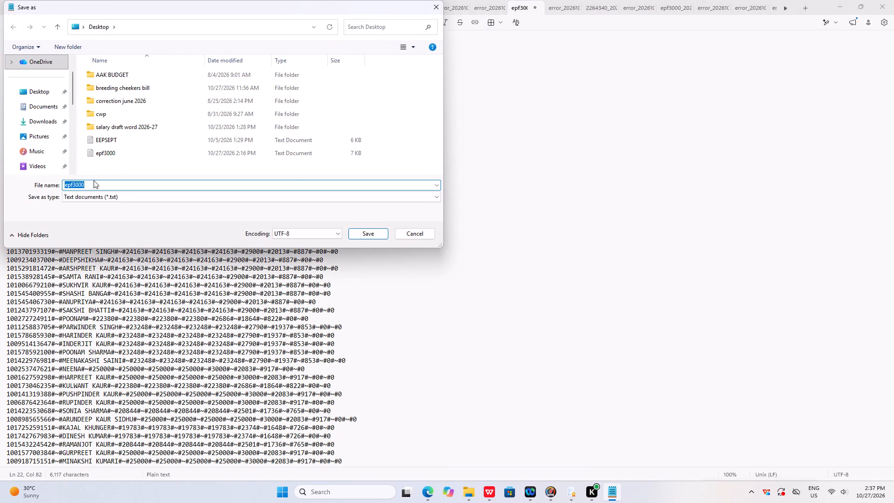
{"action": "left_click", "coordinate": [99, 185]}
{"action": "left_click", "coordinate": [91, 184]}
{"action": "key", "text": "f"}
{"action": "left_click", "coordinate": [43, 88]}
{"action": "left_click", "coordinate": [356, 232]}
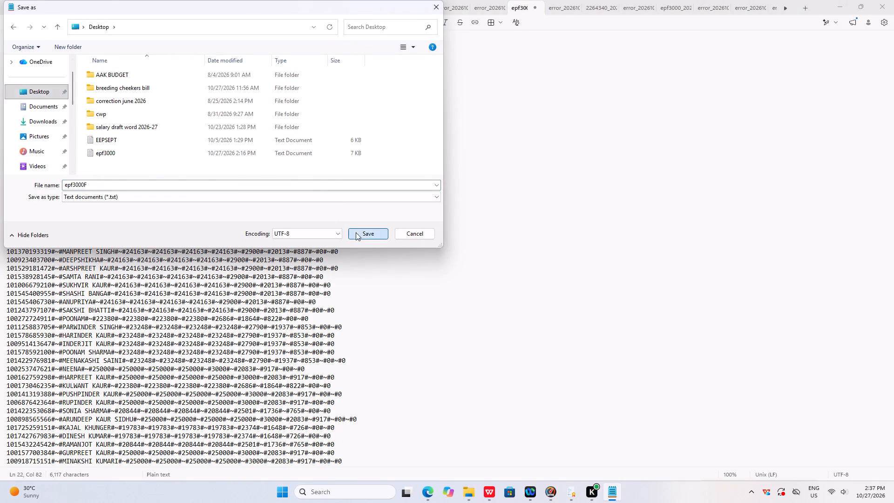
{"action": "left_click", "coordinate": [384, 258]}
{"action": "scroll", "coordinate": [86, 100], "scroll_direction": "down", "scroll_amount": 11}
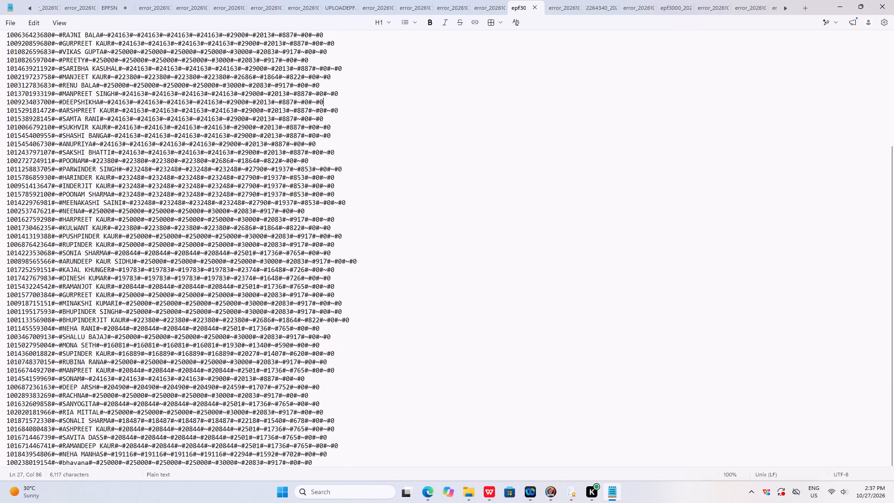
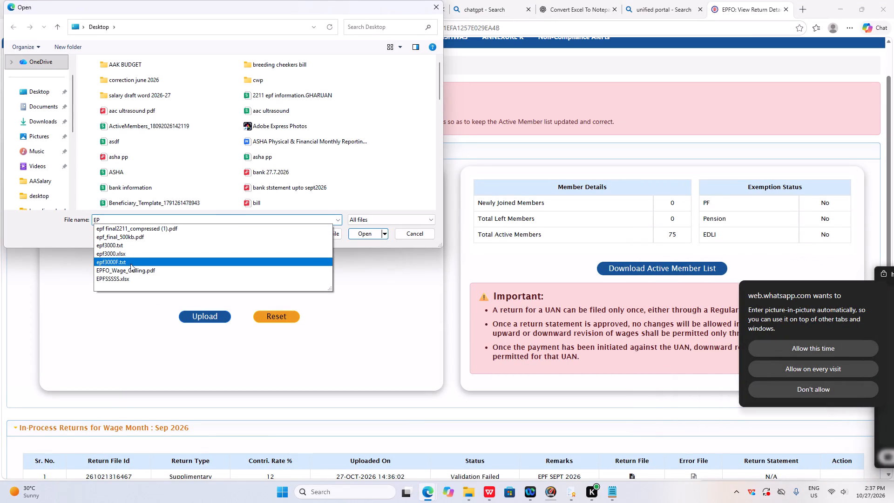
Upload epf3000F.txt as the return file for Sep 2026, with return type Supplementary Return and remark EPF SEPT 2026.
{"action": "left_click", "coordinate": [126, 262]}
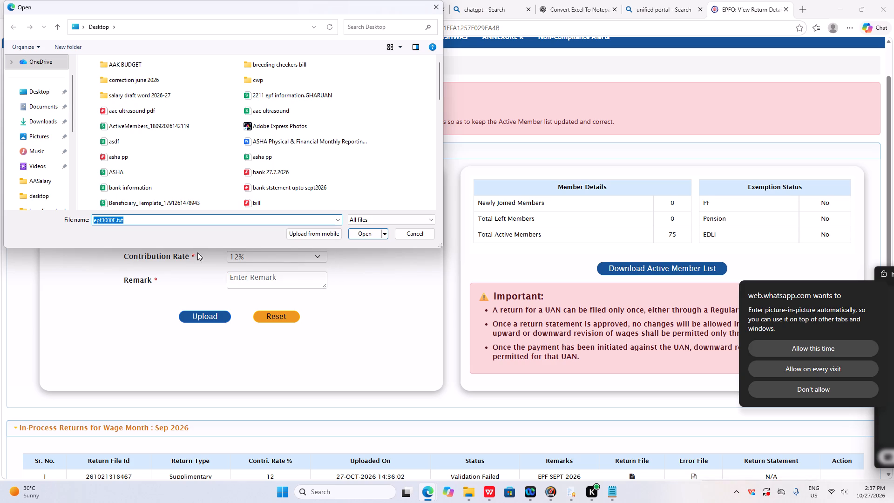
{"action": "left_click", "coordinate": [359, 233]}
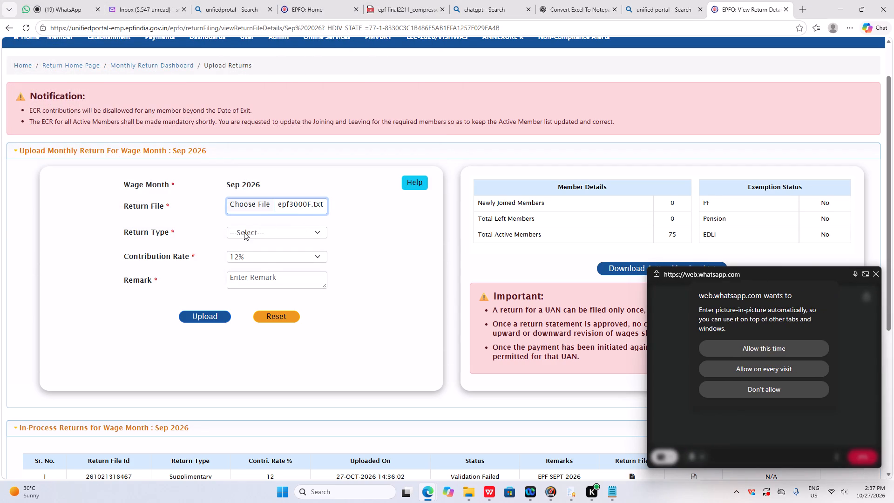
{"action": "left_click", "coordinate": [244, 232]}
{"action": "left_click", "coordinate": [251, 259]}
{"action": "left_click", "coordinate": [247, 279]}
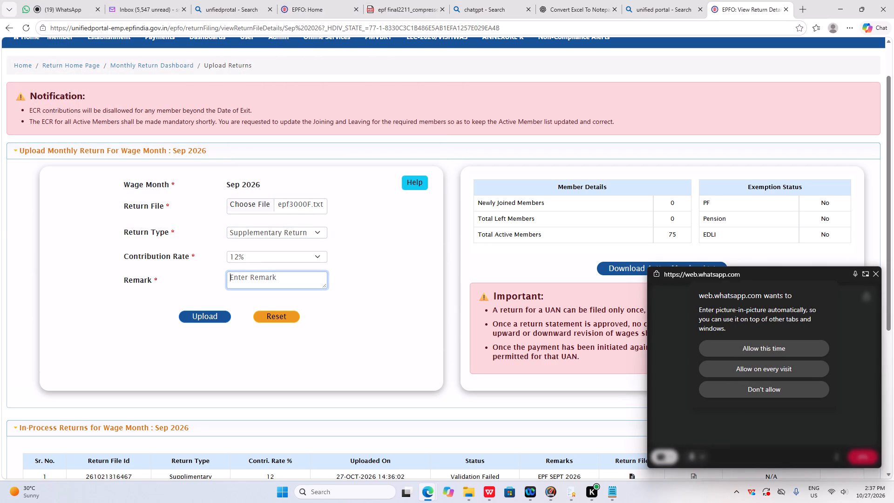
{"action": "type", "text": "EPF"}
{"action": "key", "text": "space"}
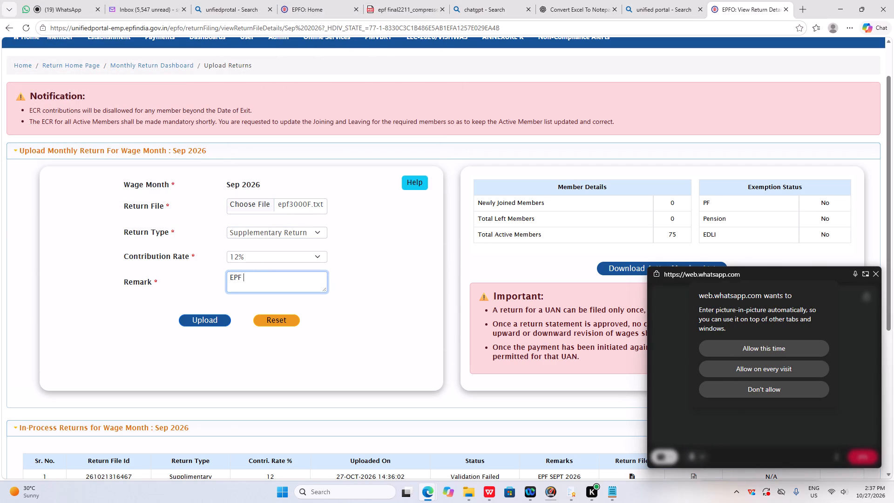
{"action": "type", "text": "SEPT 2026"}
{"action": "left_click", "coordinate": [203, 323]}
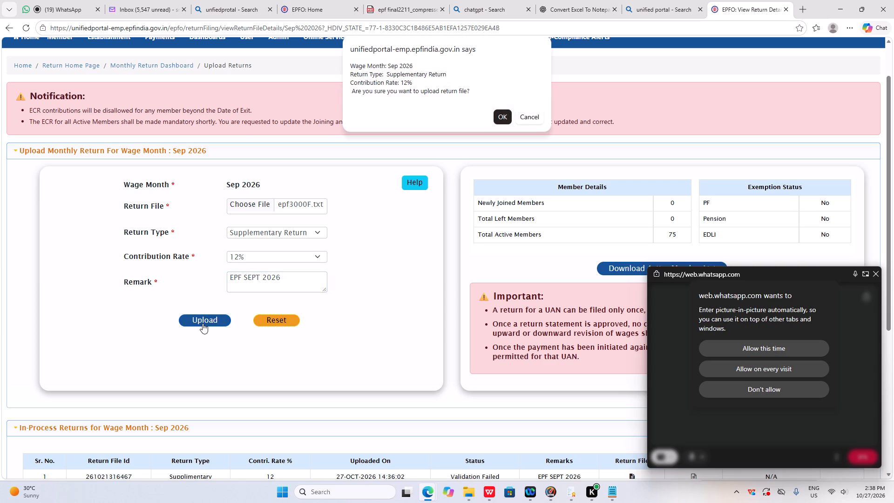
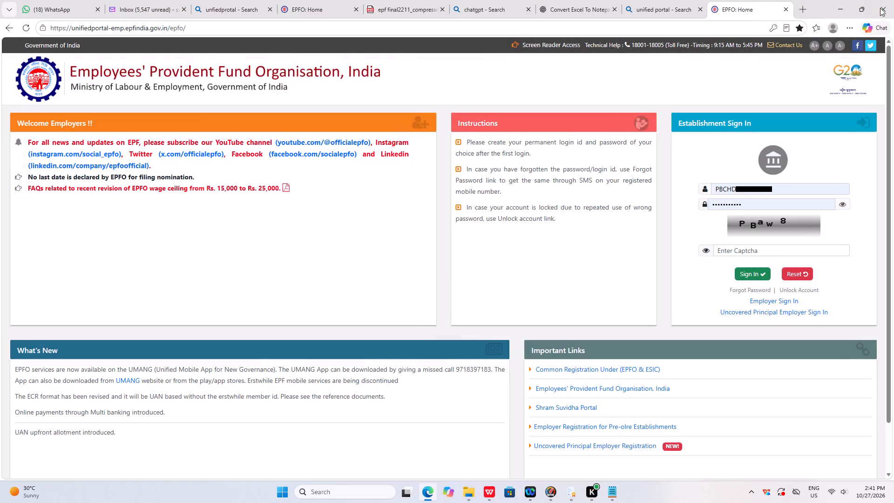
Minimize the browser window to return to the open EPF return text file in Notepad.
{"action": "left_click", "coordinate": [840, 7]}
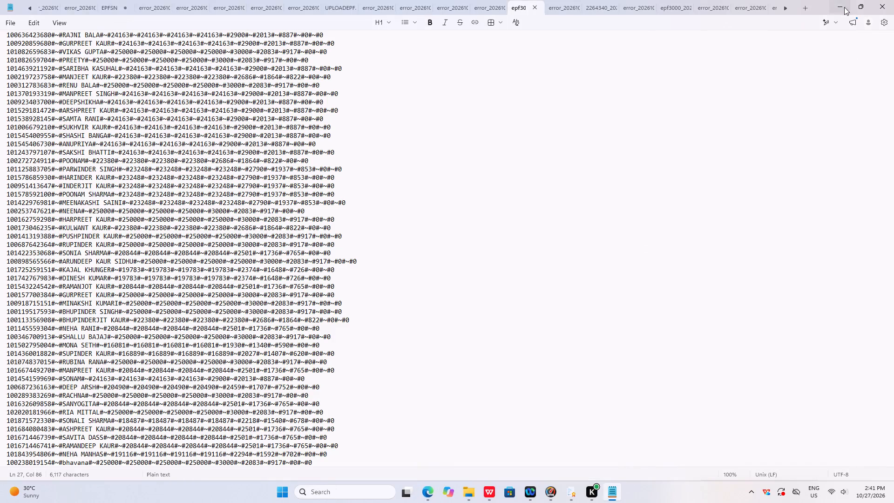